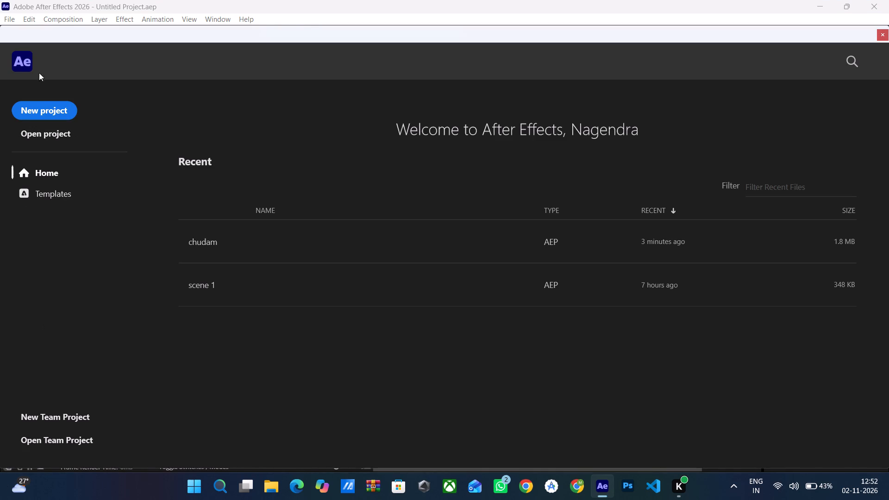
# Create a new empty project.
pyautogui.click(0, 21)
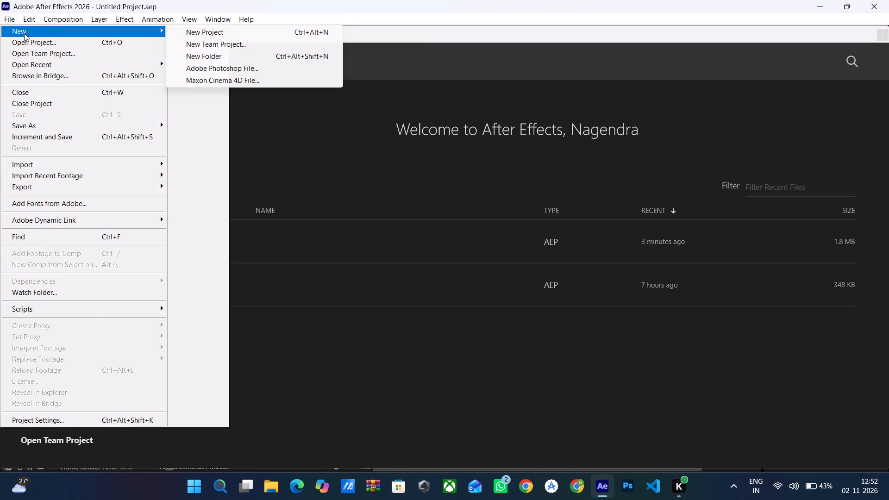
pyautogui.click(24, 33)
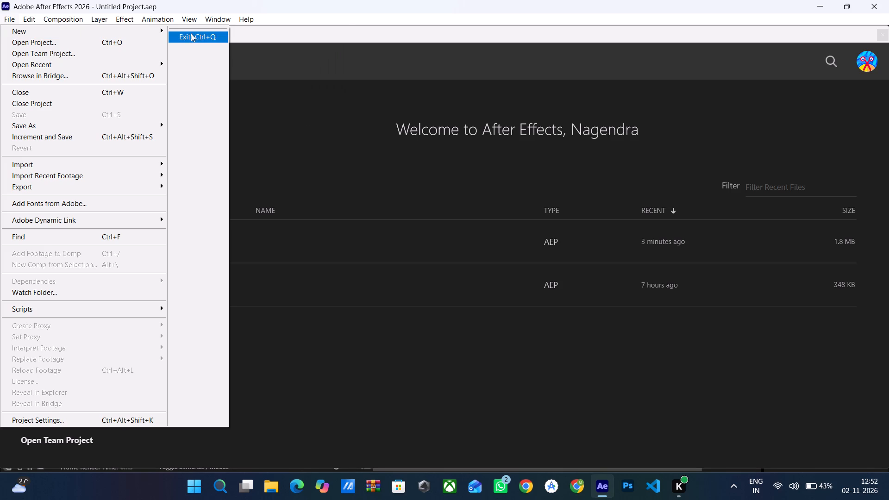
pyautogui.click(159, 32)
pyautogui.click(185, 33)
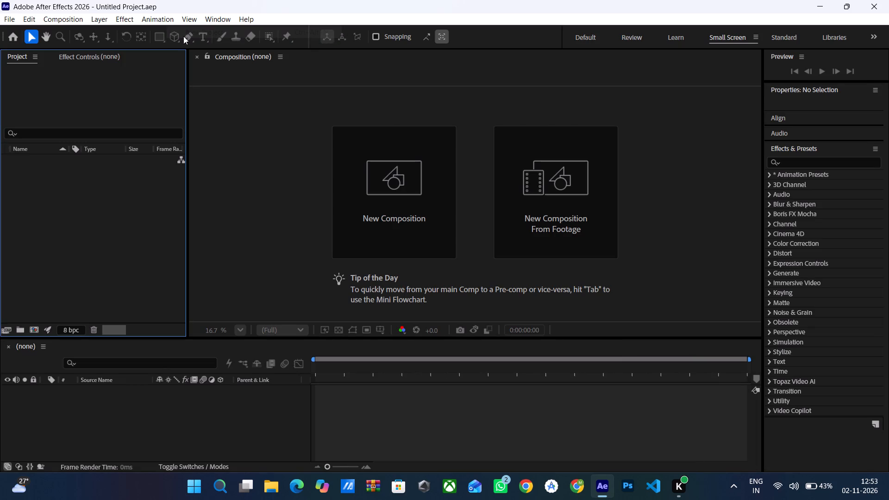
# Create a composition named trail with the HD 1920x1080 29.97 fps preset and a 30-second duration.
pyautogui.click(378, 181)
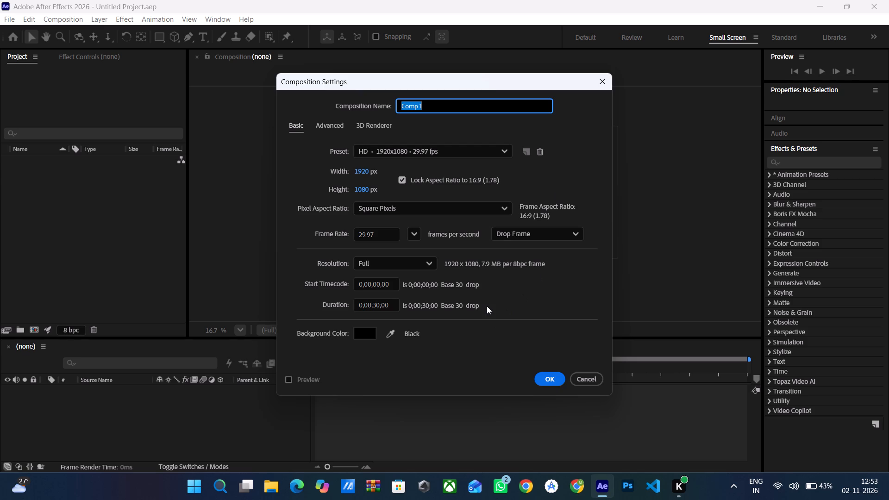
pyautogui.write('tr')
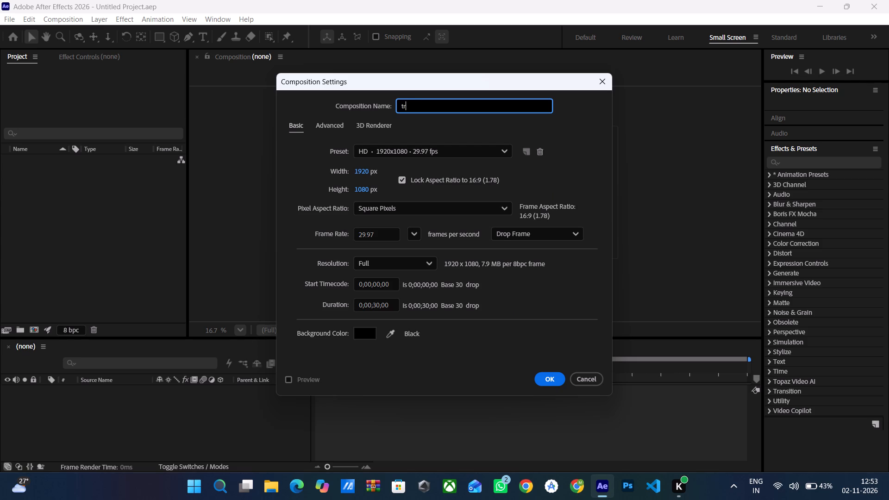
pyautogui.write('ies')
pyautogui.press('BackSpace')
pyautogui.press('BackSpace')
pyautogui.press('BackSpace')
pyautogui.write('ail')
pyautogui.press('Return')
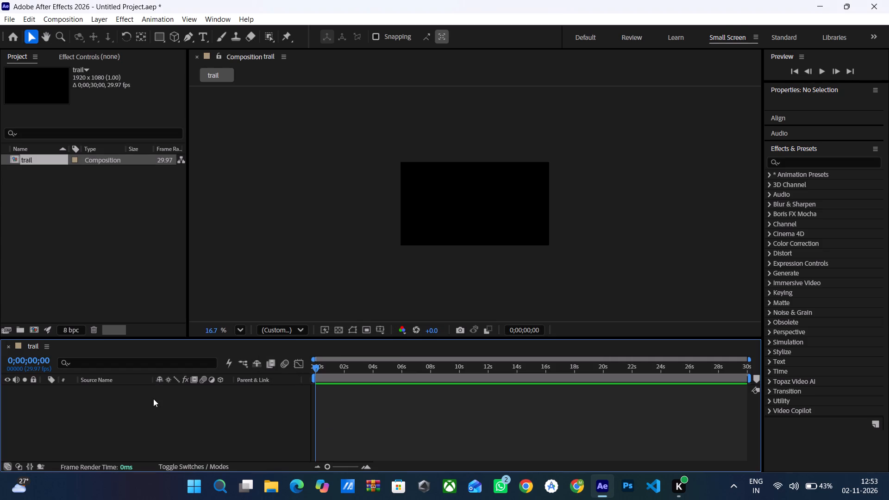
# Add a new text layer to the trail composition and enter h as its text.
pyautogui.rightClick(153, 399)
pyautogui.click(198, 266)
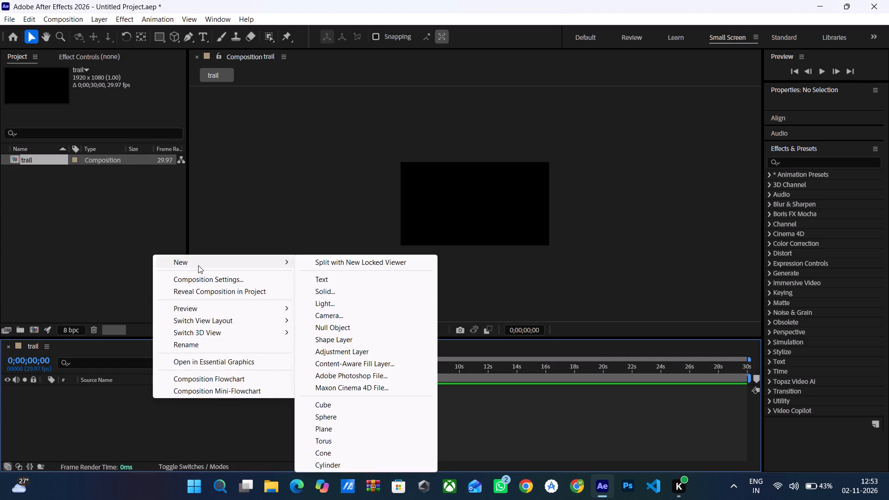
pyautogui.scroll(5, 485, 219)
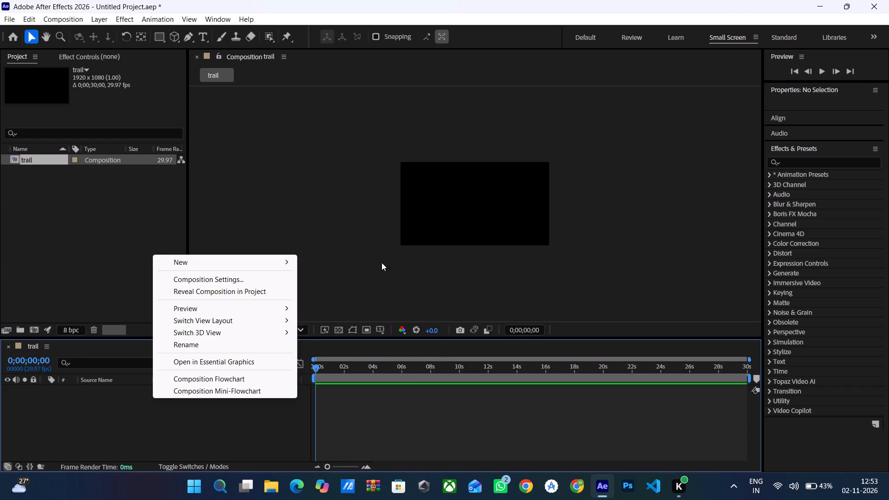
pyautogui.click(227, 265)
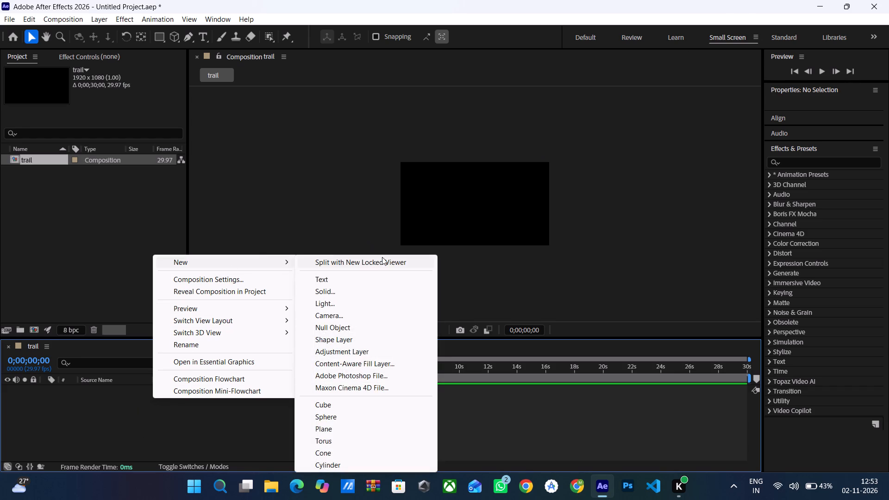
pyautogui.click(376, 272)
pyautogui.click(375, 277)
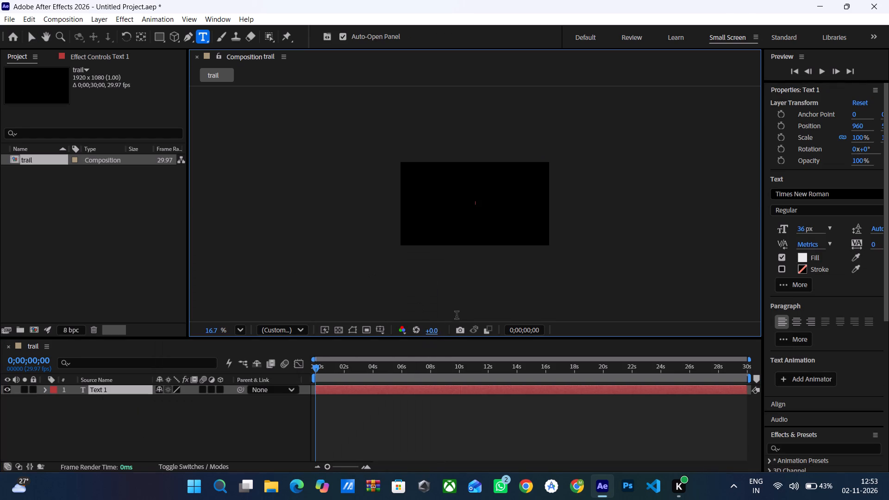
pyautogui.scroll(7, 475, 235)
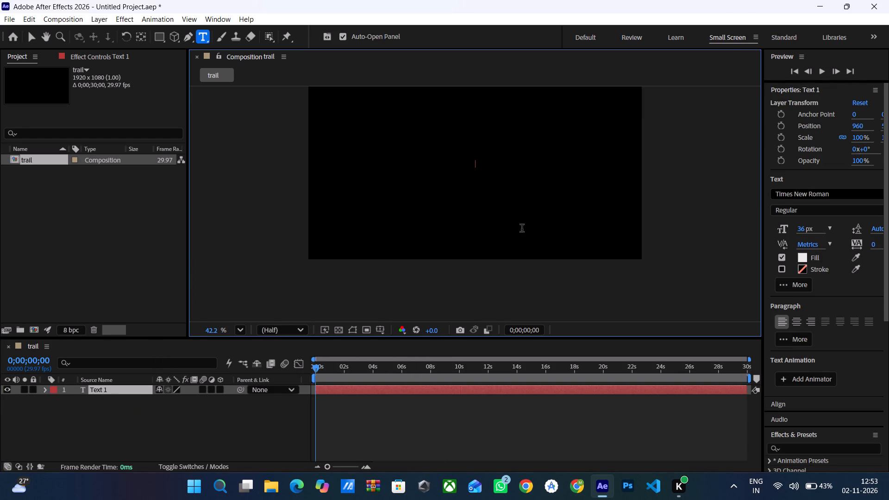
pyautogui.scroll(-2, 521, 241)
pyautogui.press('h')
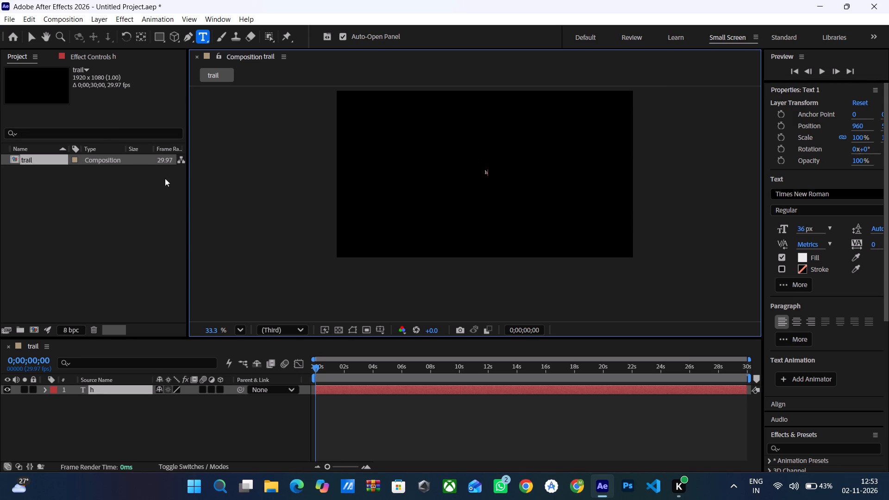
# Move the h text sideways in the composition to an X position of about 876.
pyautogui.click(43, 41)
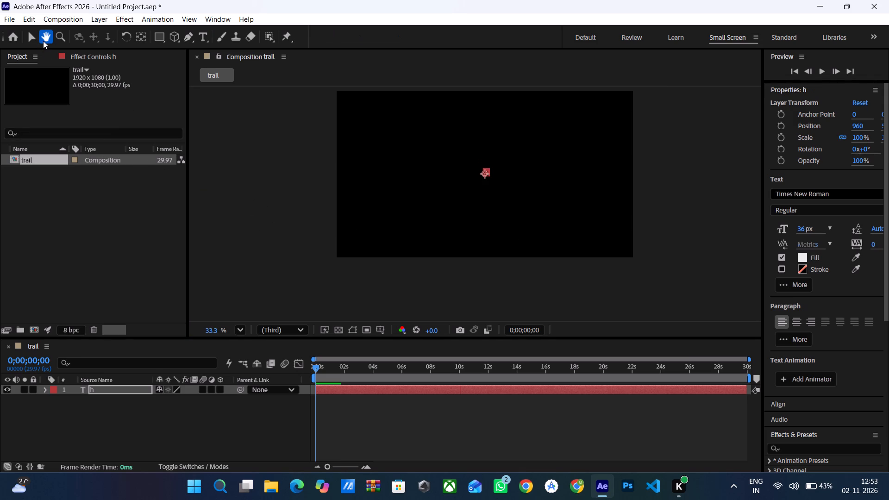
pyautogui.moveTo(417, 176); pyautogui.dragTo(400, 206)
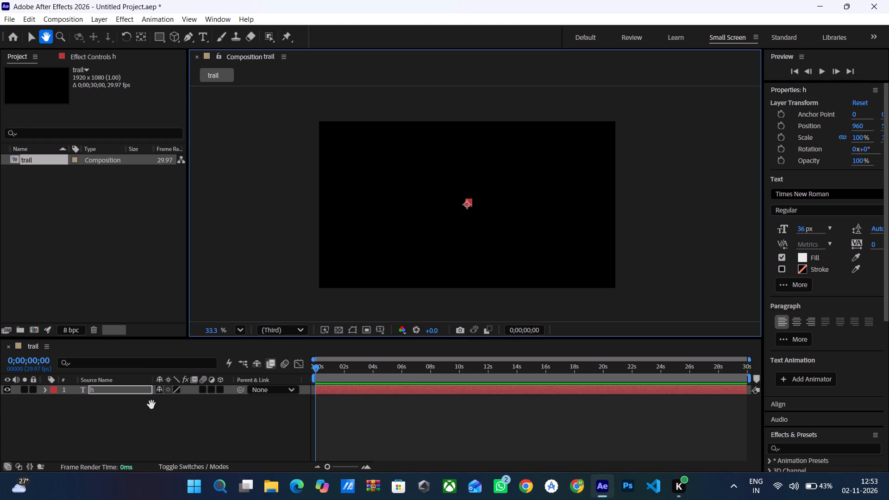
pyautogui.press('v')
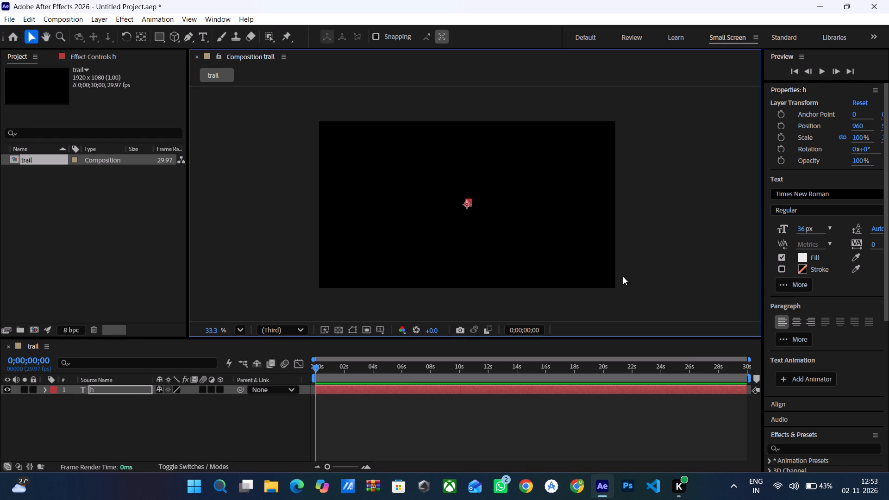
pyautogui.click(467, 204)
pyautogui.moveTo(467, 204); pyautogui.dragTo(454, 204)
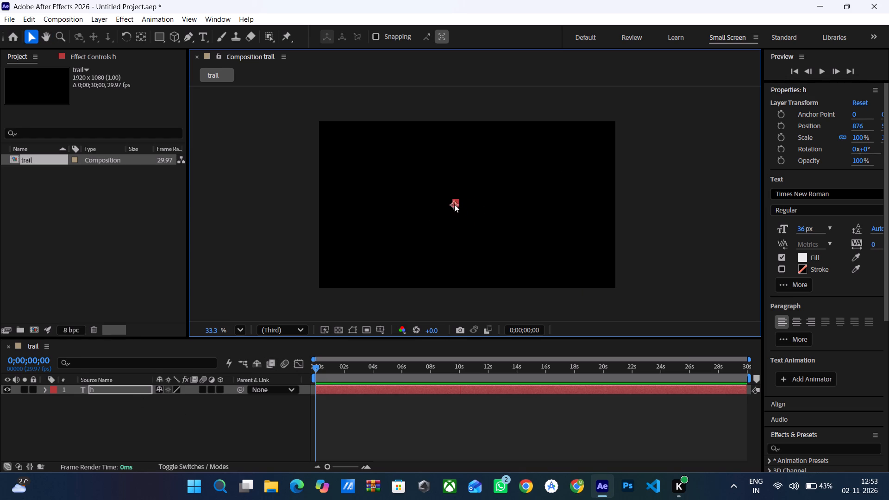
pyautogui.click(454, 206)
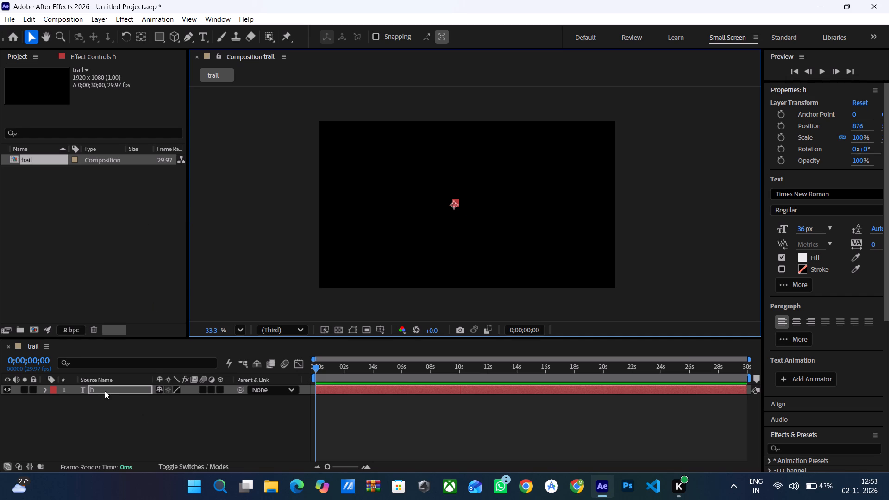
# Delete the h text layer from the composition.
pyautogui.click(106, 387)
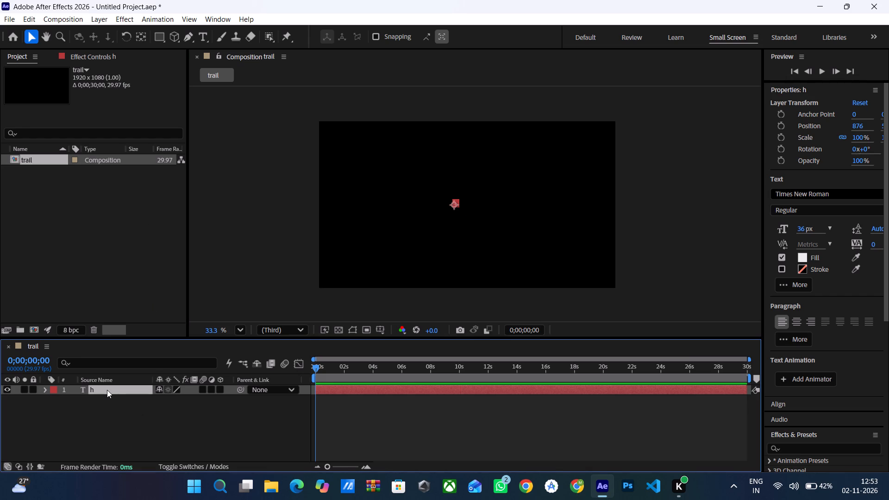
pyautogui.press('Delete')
# Start a new text layer with the Type tool at about X 537 and set its font size to 228 px.
pyautogui.press('t')
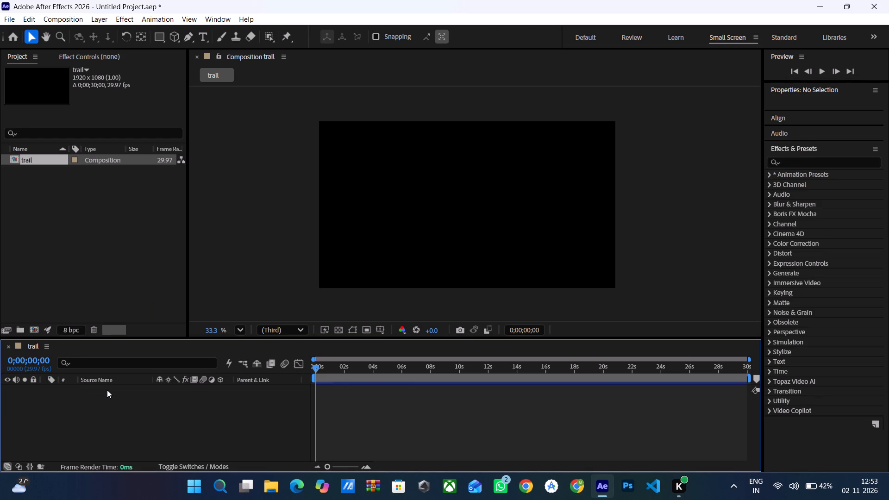
pyautogui.press('t')
pyautogui.hotkey('ctrl', 't')
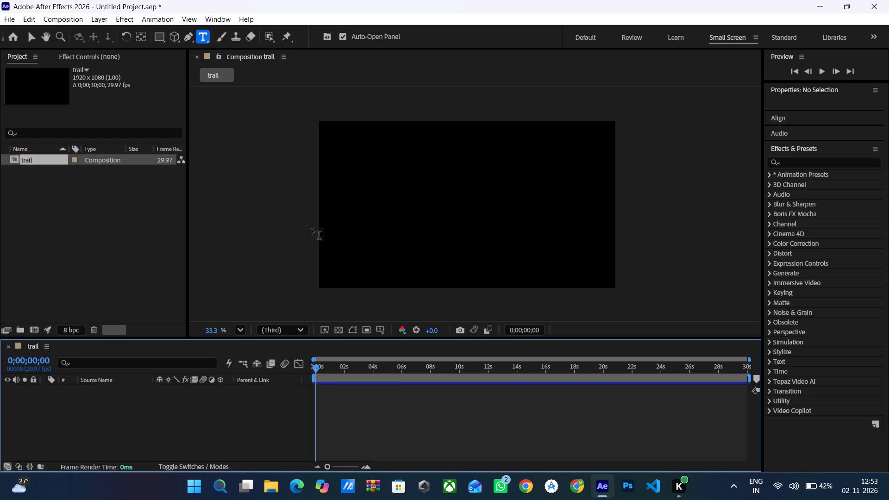
pyautogui.click(402, 190)
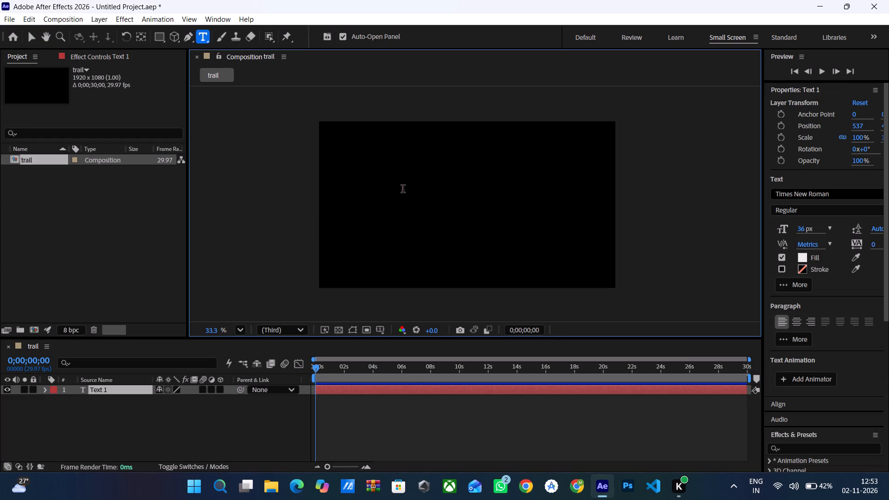
pyautogui.moveTo(806, 228); pyautogui.dragTo(806, 229)
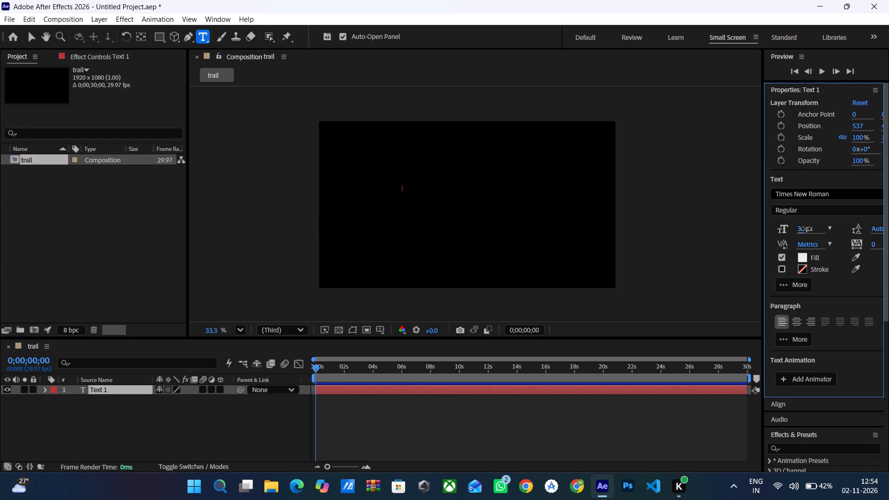
pyautogui.moveTo(806, 229); pyautogui.dragTo(870, 222)
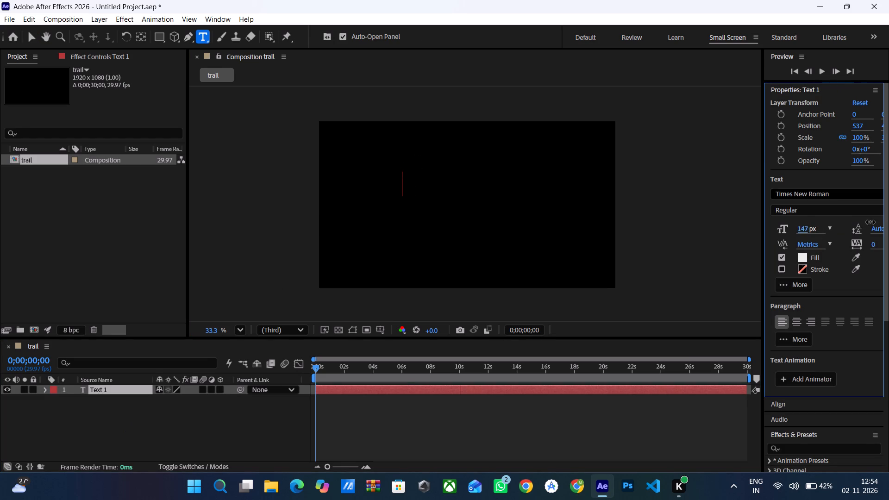
pyautogui.moveTo(870, 222); pyautogui.dragTo(888, 196)
# Set the text layer's font to Pervitina Dex.
pyautogui.click(827, 194)
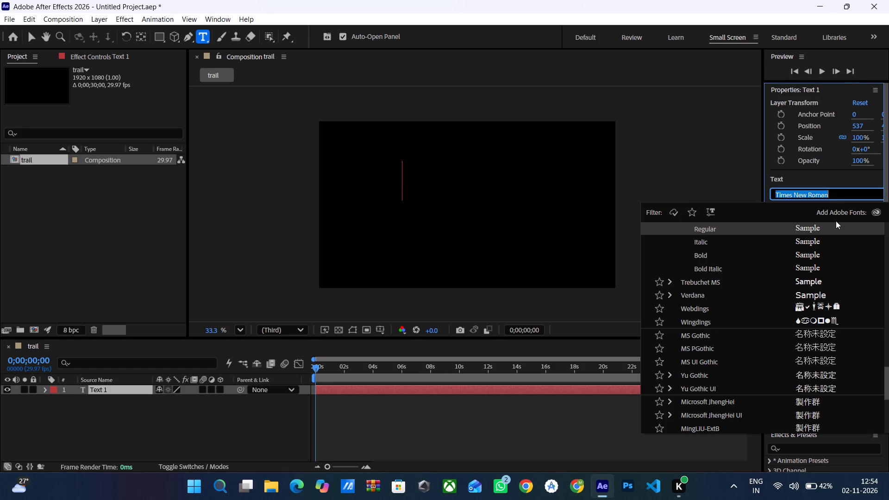
pyautogui.scroll(-6, 754, 290)
pyautogui.scroll(16, 753, 287)
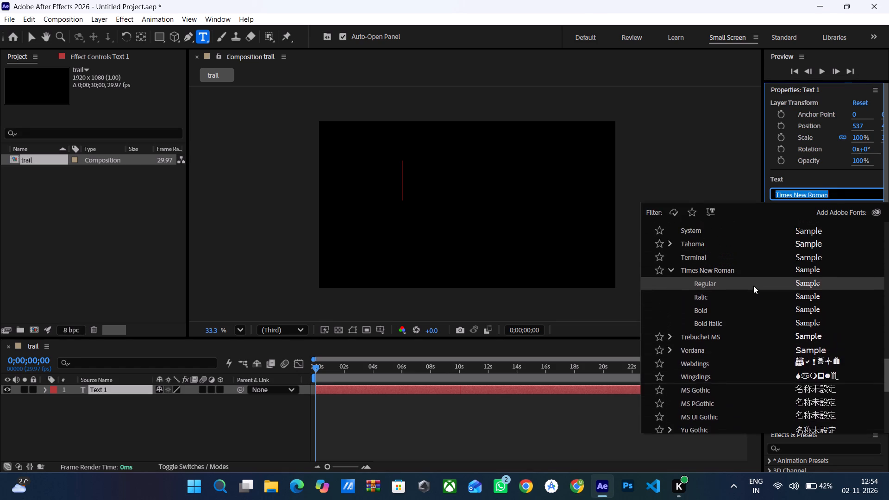
pyautogui.scroll(20, 753, 286)
pyautogui.scroll(20, 753, 286)
pyautogui.scroll(3, 753, 286)
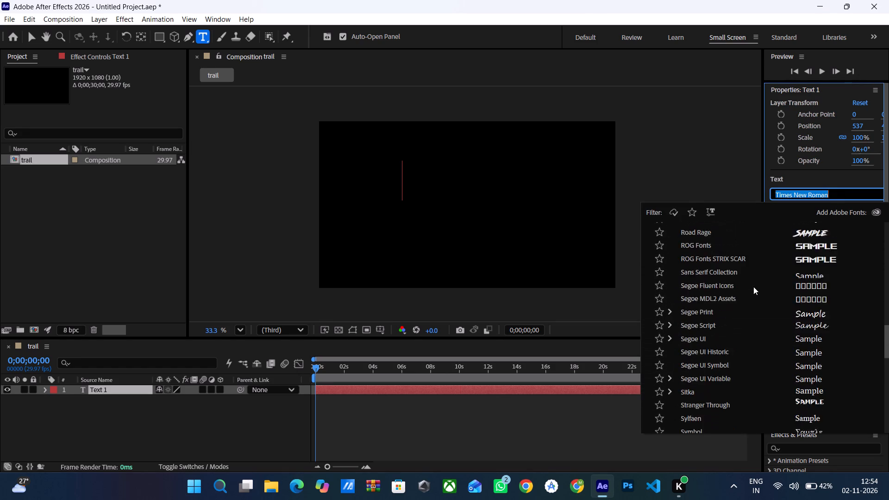
pyautogui.scroll(14, 753, 287)
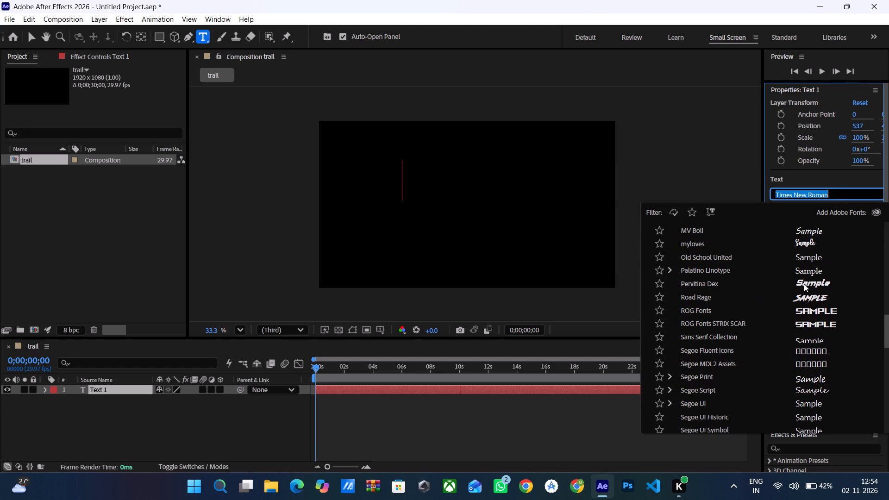
pyautogui.click(804, 283)
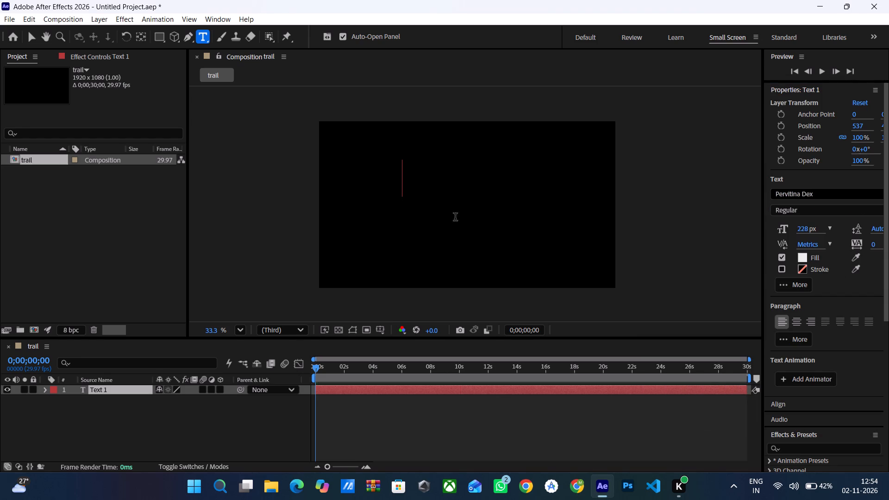
# Enter the title text AATA VIPUDU in capitals in the new text layer.
pyautogui.write('aa')
pyautogui.press('BackSpace')
pyautogui.press('BackSpace')
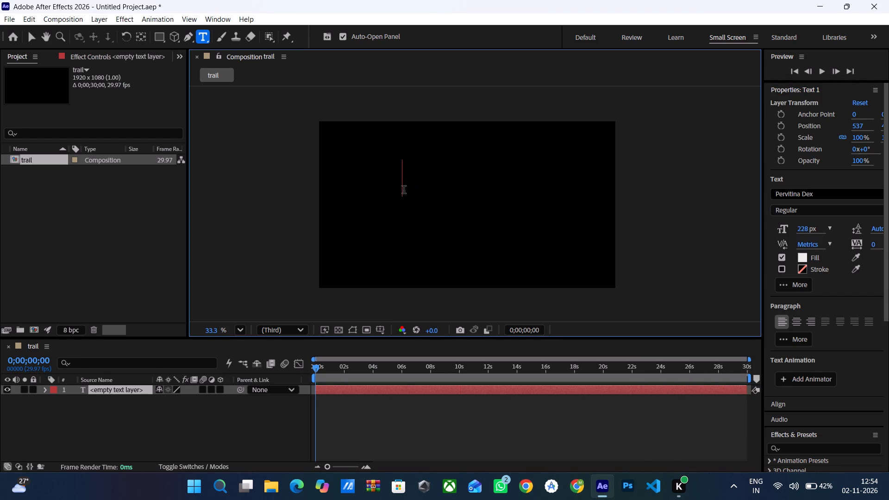
pyautogui.write('AA')
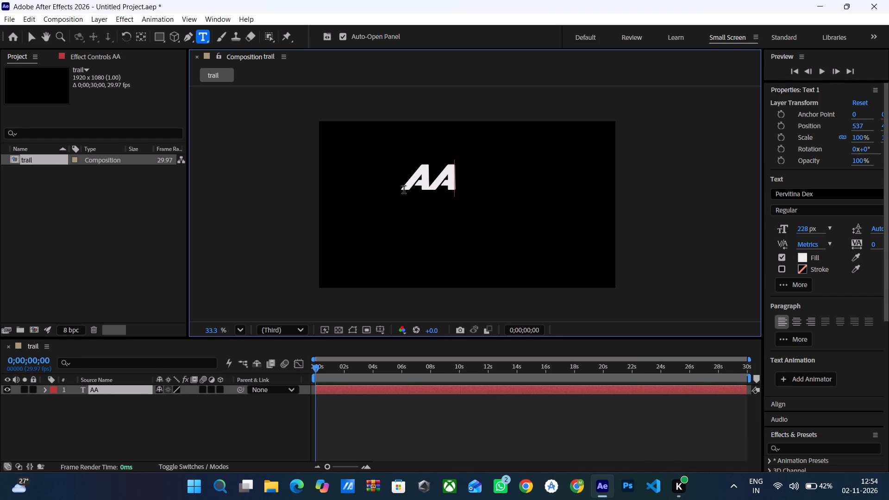
pyautogui.write('TA')
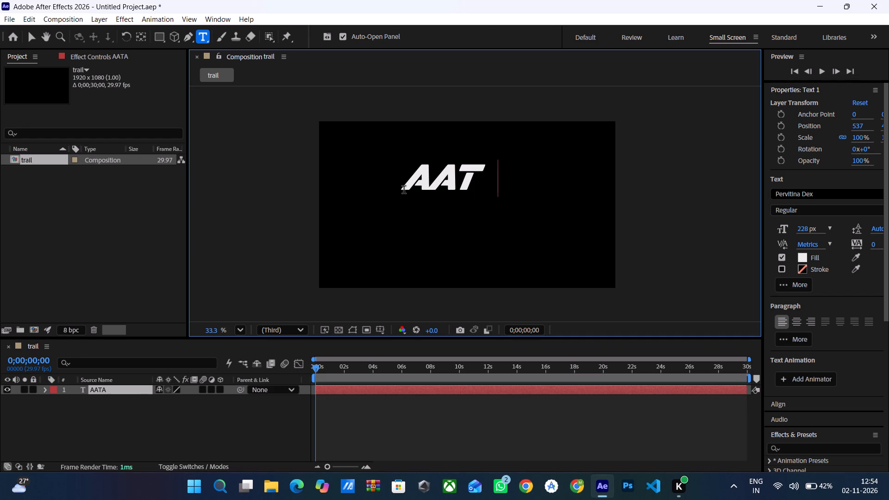
pyautogui.press('space')
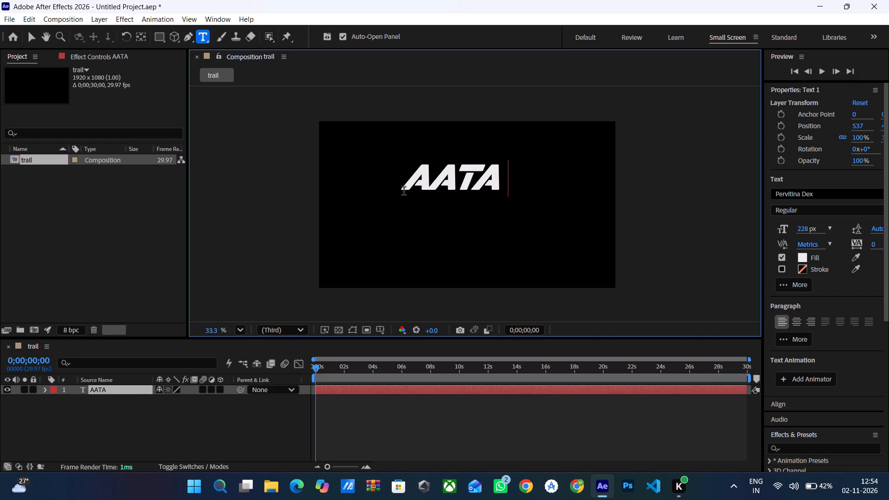
pyautogui.write('vipudu')
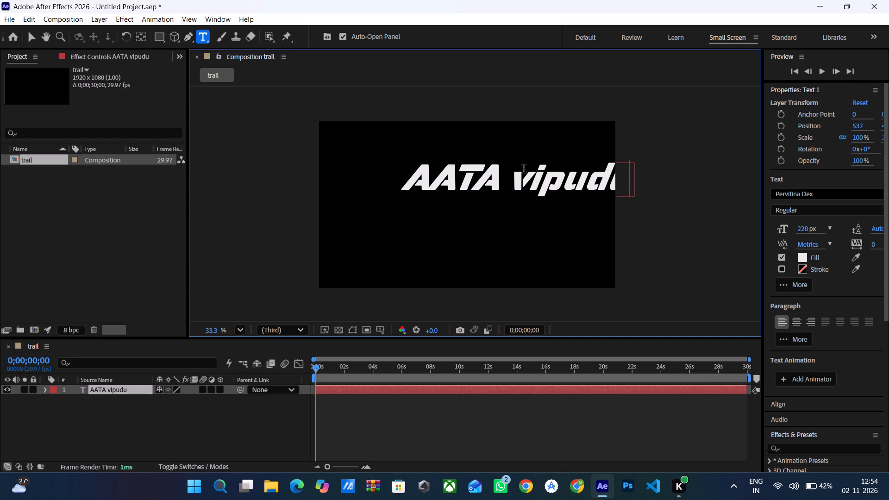
pyautogui.press('BackSpace')
pyautogui.press('BackSpace')
pyautogui.press('BackSpace')
pyautogui.press('BackSpace')
pyautogui.press('BackSpace')
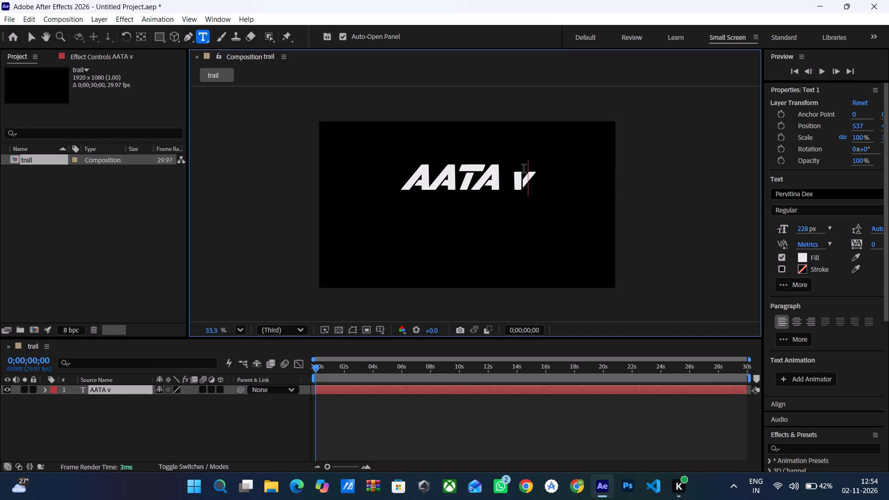
pyautogui.press('BackSpace')
pyautogui.write('VIPUDU')
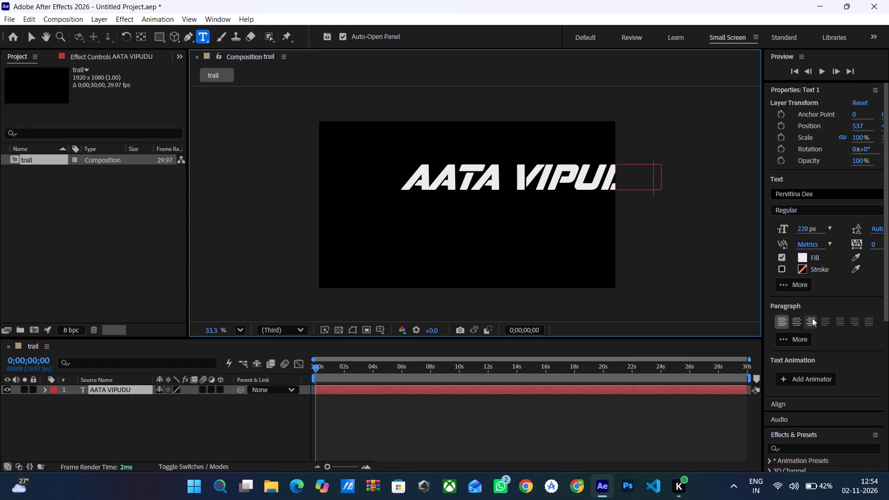
# Center-align the AATA VIPUDU text and move it to the middle of the composition, at an X position of about 972.
pyautogui.click(798, 327)
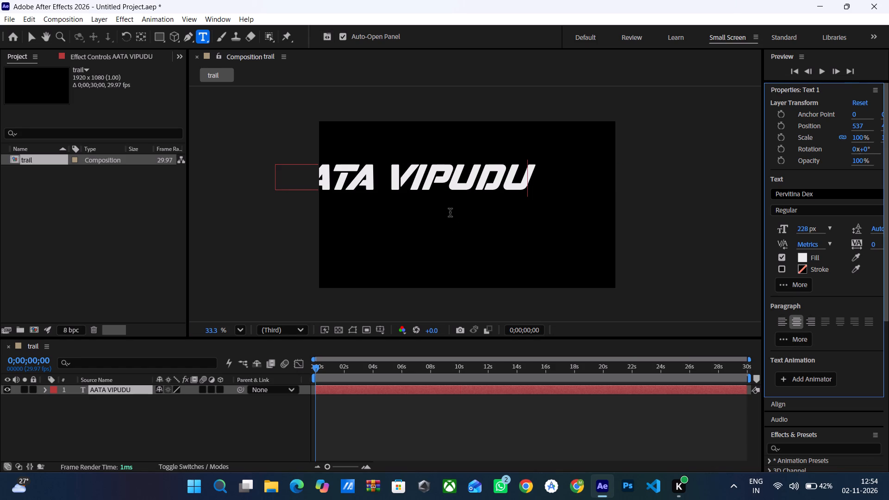
pyautogui.click(451, 212)
pyautogui.moveTo(466, 223); pyautogui.dragTo(532, 229)
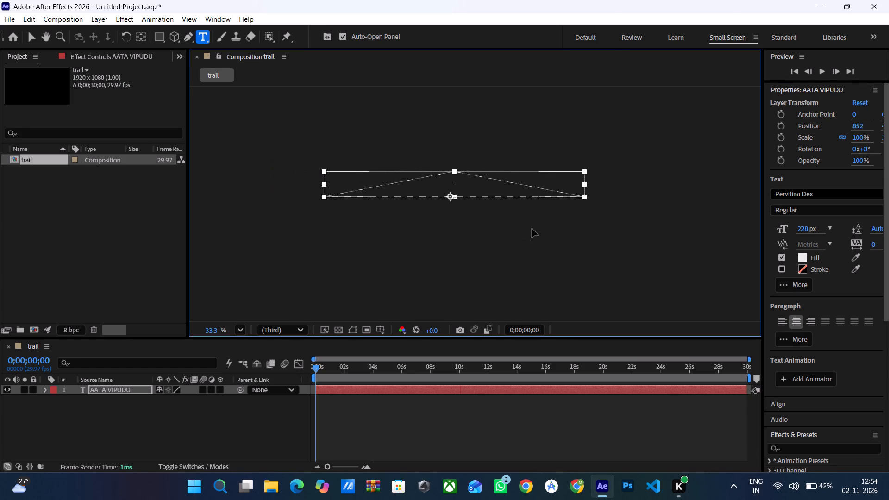
pyautogui.moveTo(532, 229); pyautogui.dragTo(532, 229)
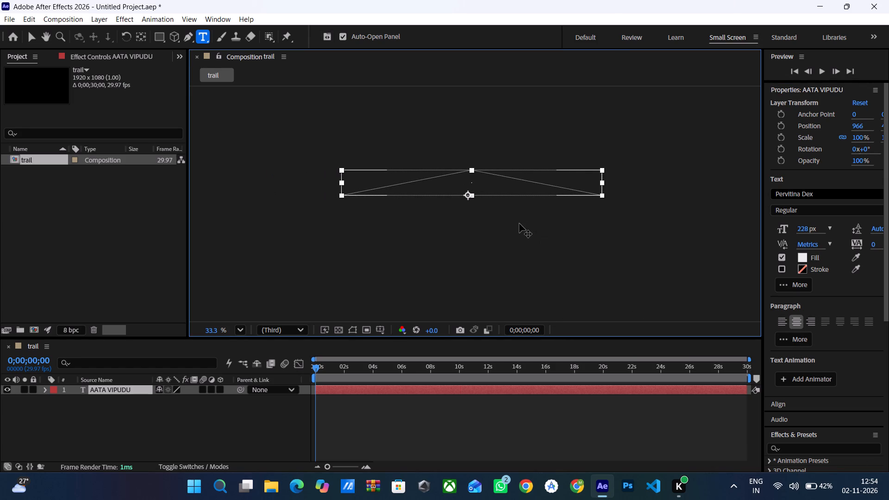
pyautogui.moveTo(521, 225); pyautogui.dragTo(522, 241)
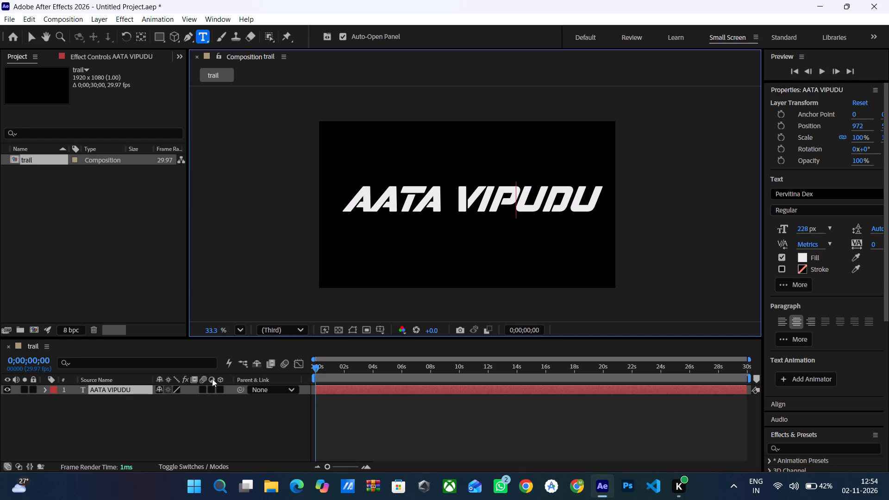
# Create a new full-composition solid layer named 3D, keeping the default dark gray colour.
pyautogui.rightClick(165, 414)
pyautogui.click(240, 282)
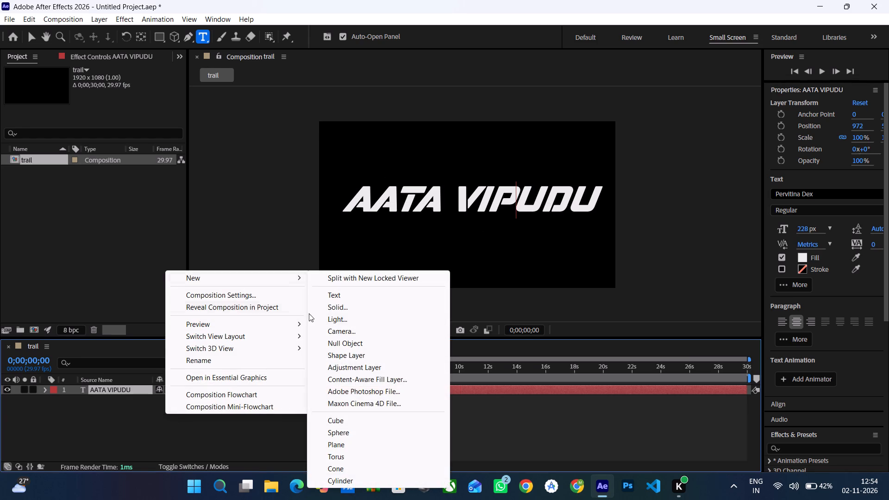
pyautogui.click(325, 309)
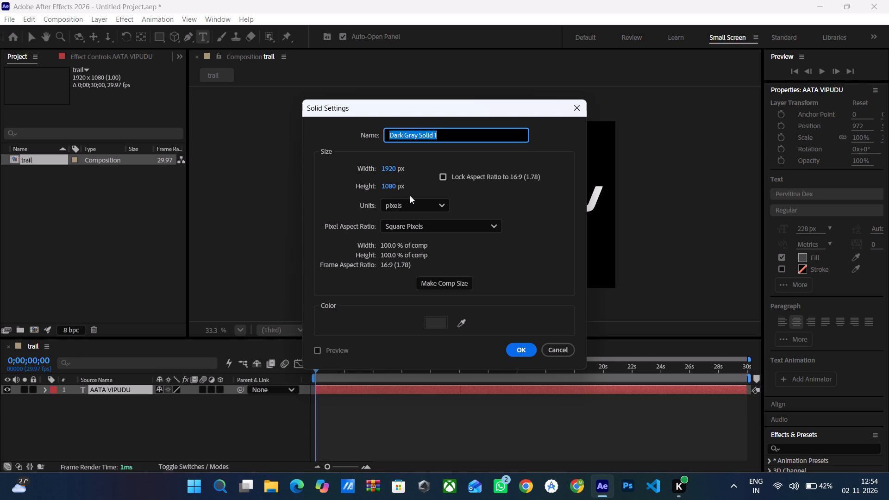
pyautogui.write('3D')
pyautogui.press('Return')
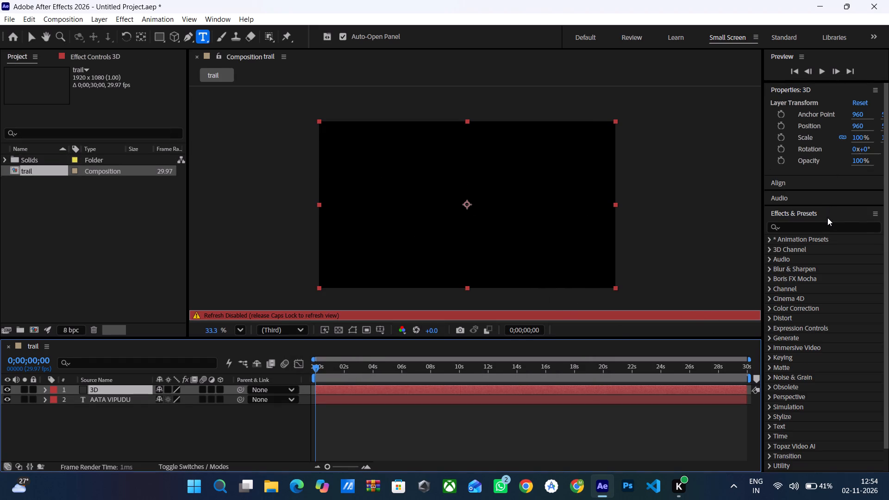
# Search the effects and presets for element.
pyautogui.click(820, 230)
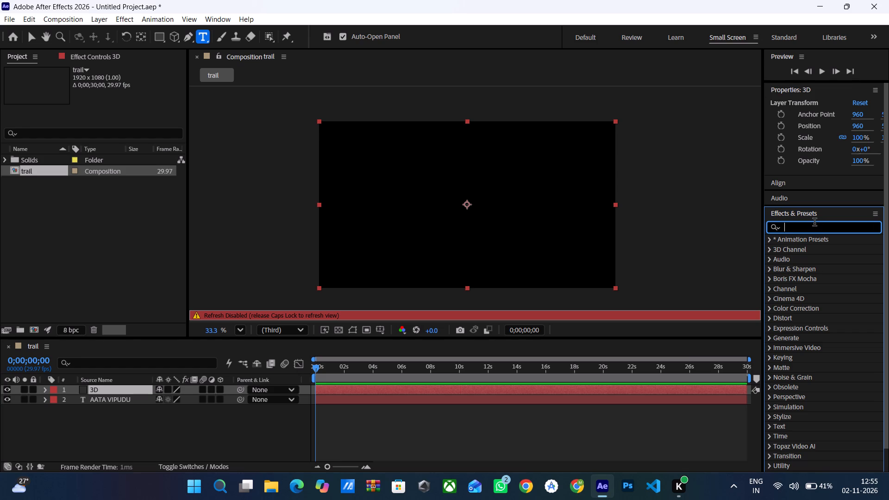
pyautogui.write('ELEM0')
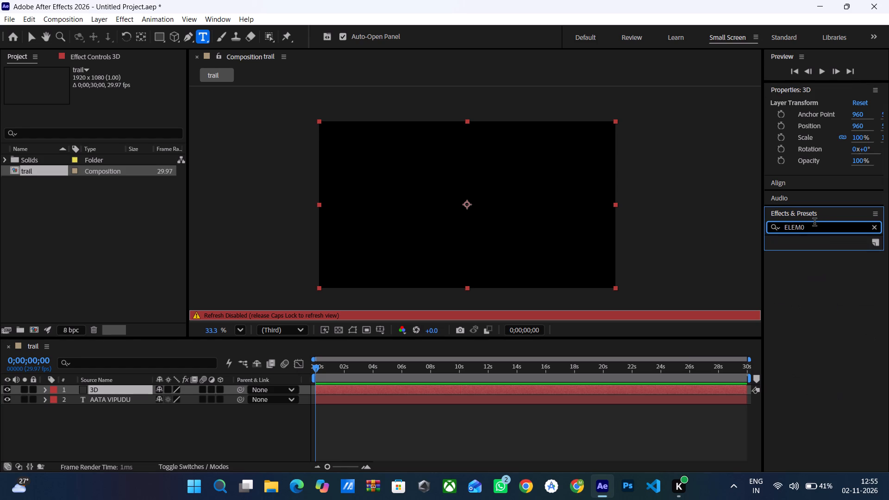
pyautogui.press('BackSpace')
pyautogui.press('BackSpace')
pyautogui.press('BackSpace')
pyautogui.press('BackSpace')
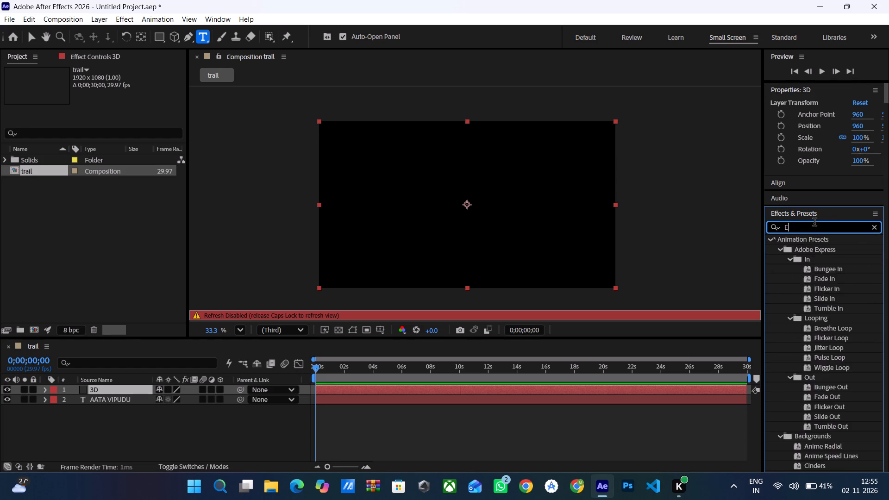
pyautogui.press('BackSpace')
pyautogui.write('ele')
pyautogui.write('me0n')
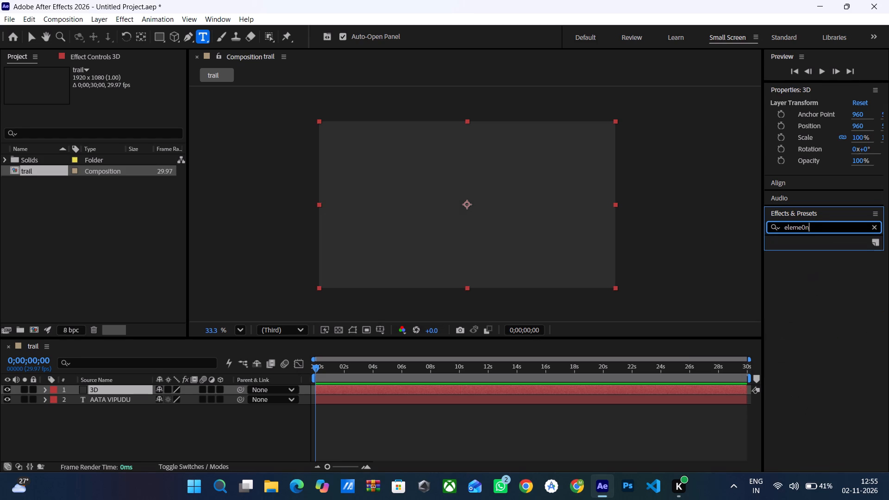
pyautogui.press('BackSpace')
pyautogui.press('BackSpace')
pyautogui.press('BackSpace')
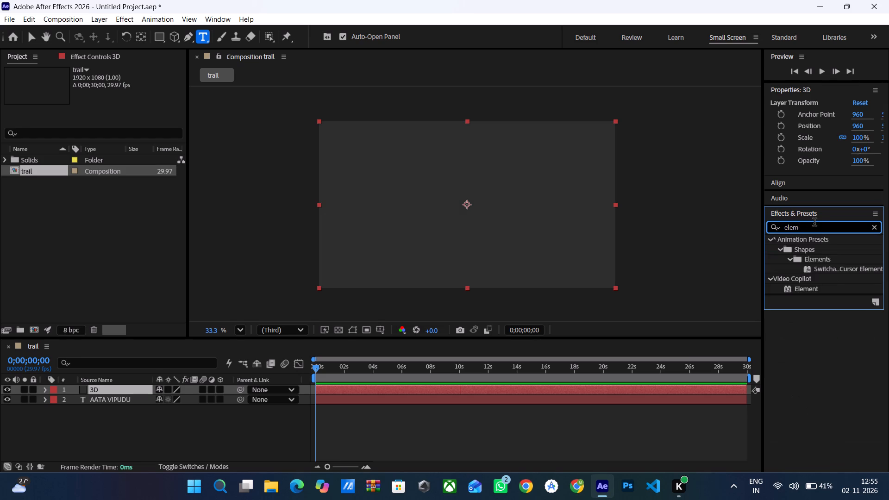
pyautogui.write('ent')
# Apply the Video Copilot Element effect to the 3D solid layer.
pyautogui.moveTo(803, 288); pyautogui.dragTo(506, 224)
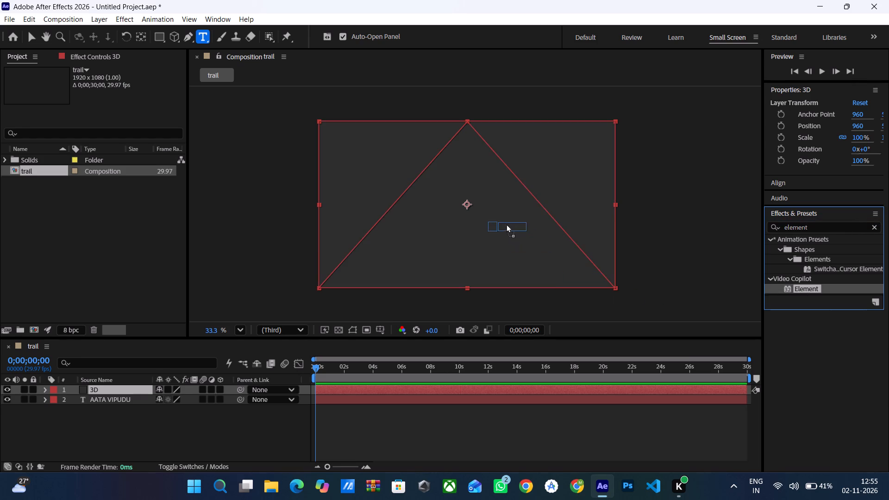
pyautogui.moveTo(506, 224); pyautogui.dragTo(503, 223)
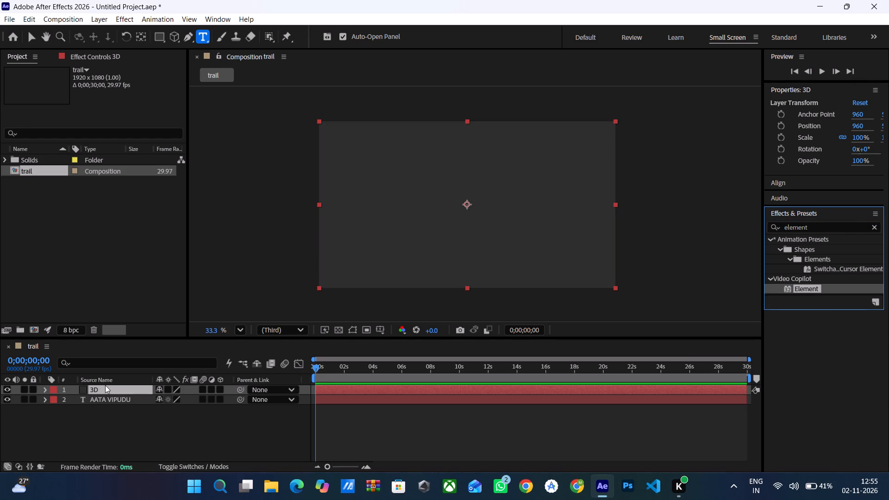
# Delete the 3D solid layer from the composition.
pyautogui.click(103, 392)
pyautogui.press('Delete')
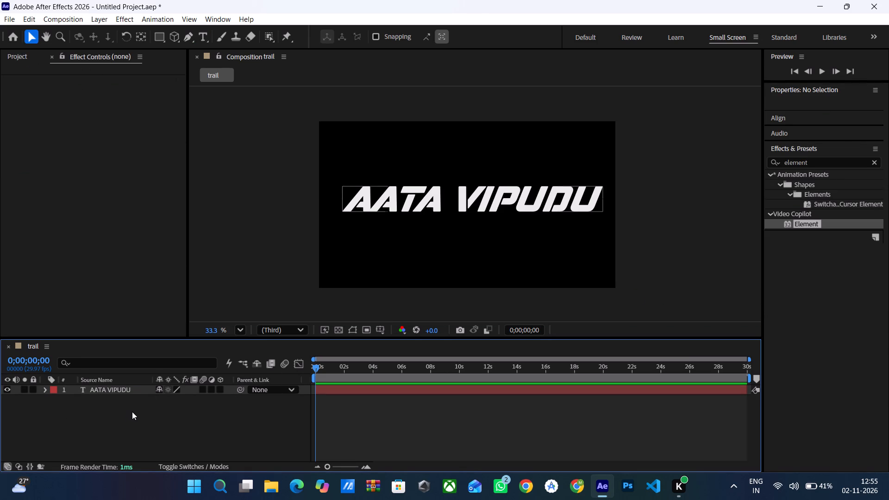
# Create a new 1920 x 1080 px solid layer with its colour set to black, 000000.
pyautogui.rightClick(132, 412)
pyautogui.click(204, 276)
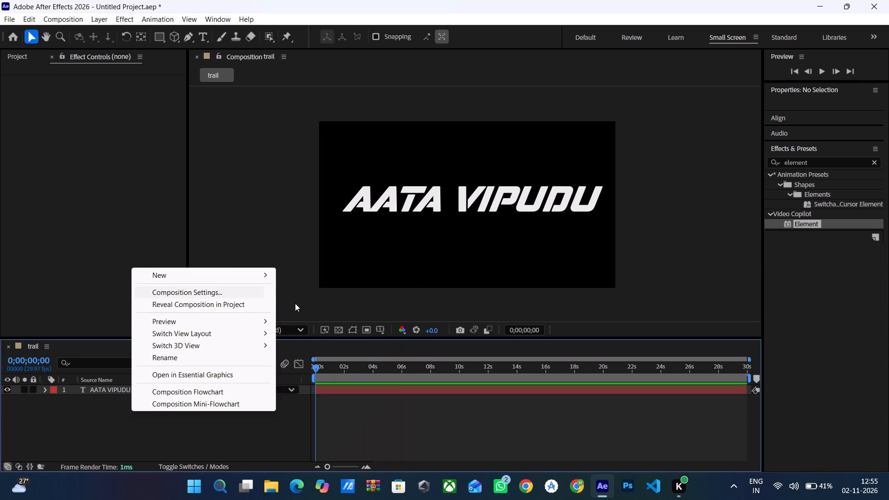
pyautogui.click(243, 277)
pyautogui.click(299, 304)
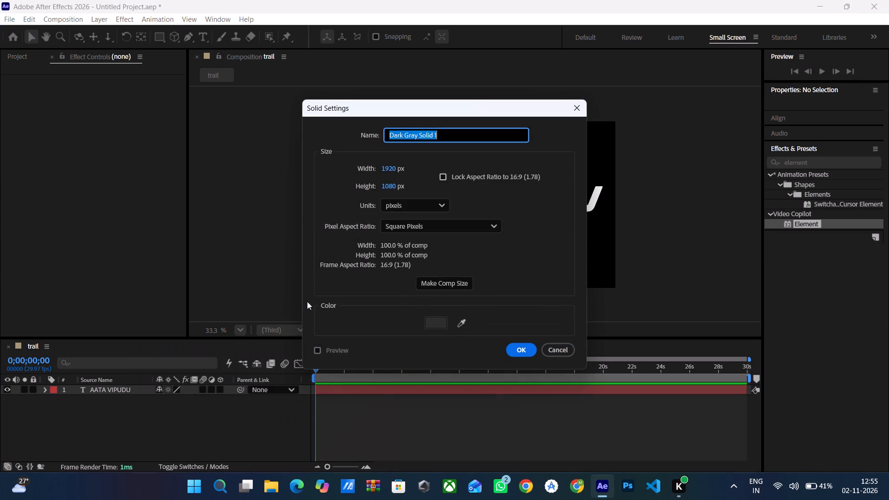
pyautogui.click(435, 319)
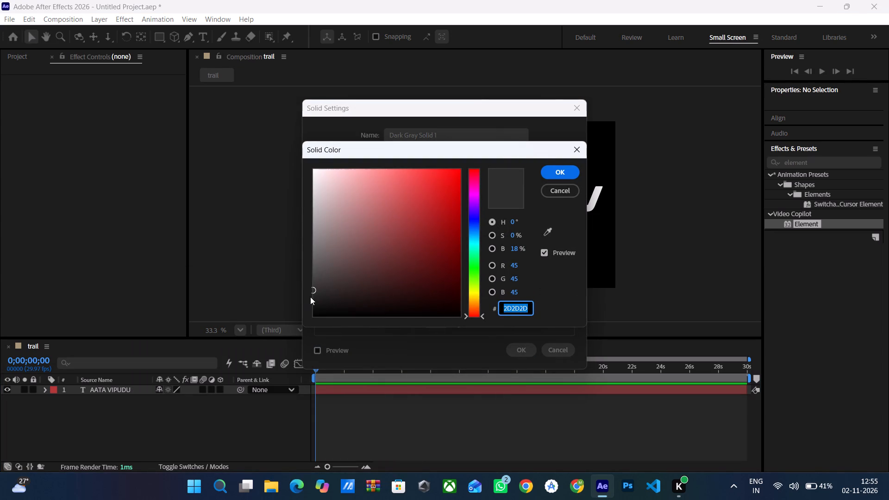
pyautogui.moveTo(313, 292); pyautogui.dragTo(303, 345)
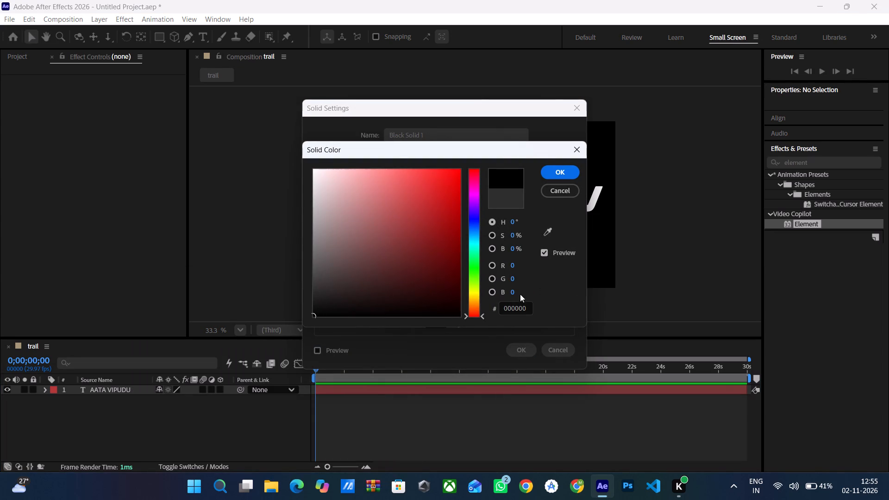
pyautogui.click(561, 175)
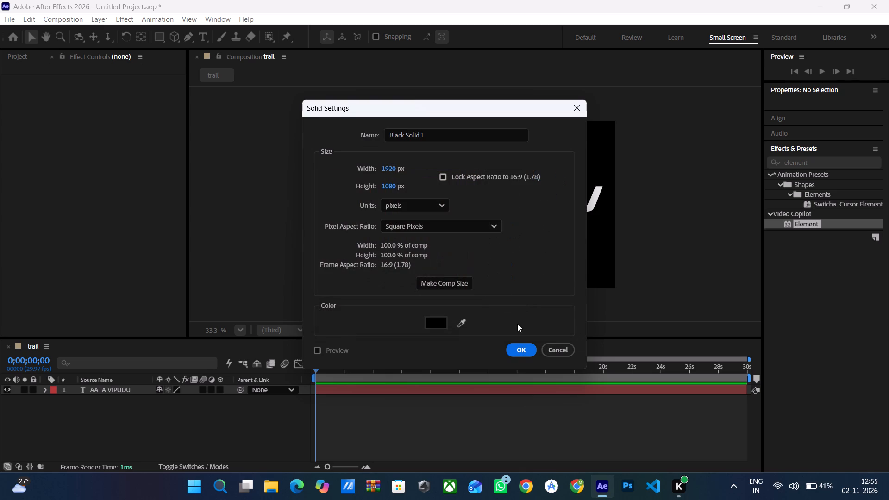
pyautogui.click(520, 349)
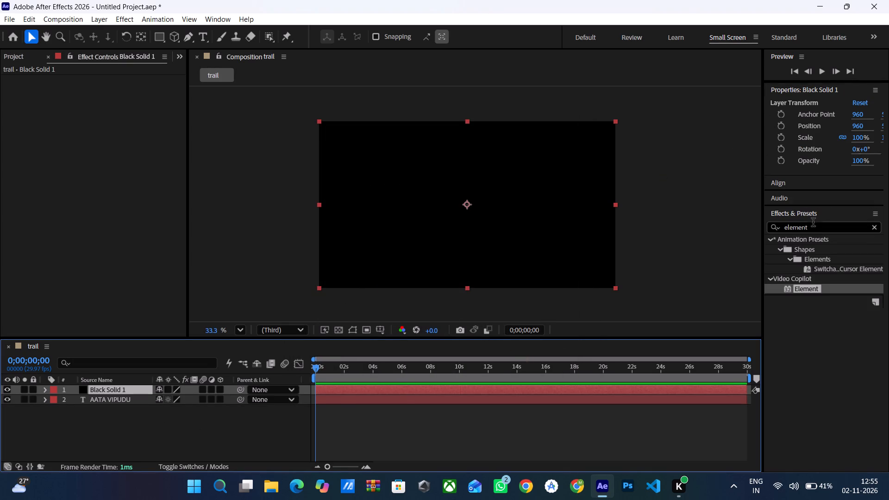
# Apply the Video Copilot Element effect to the black solid layer.
pyautogui.moveTo(805, 291); pyautogui.dragTo(488, 220)
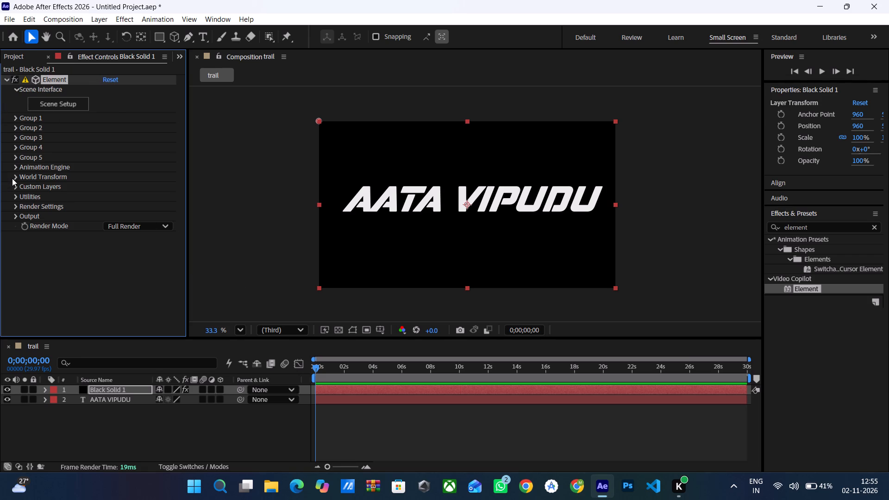
# Add a new text layer to the composition and enter a capital A in it.
pyautogui.rightClick(67, 406)
pyautogui.click(130, 269)
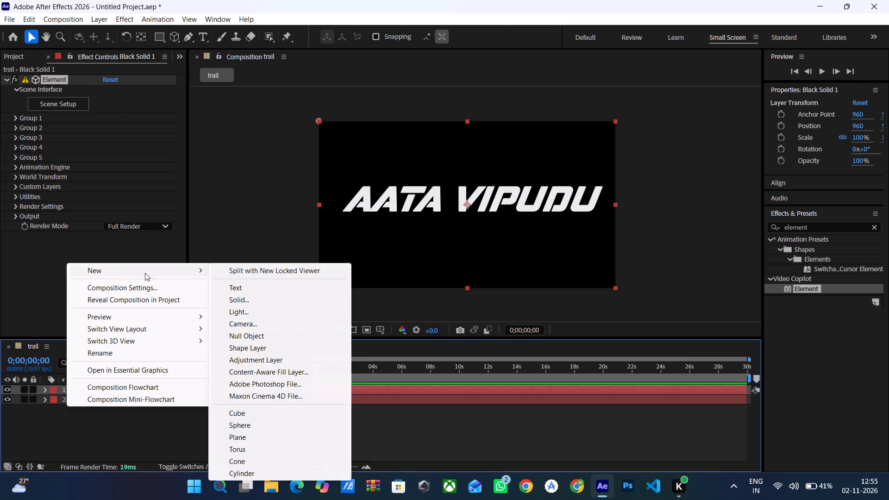
pyautogui.click(220, 289)
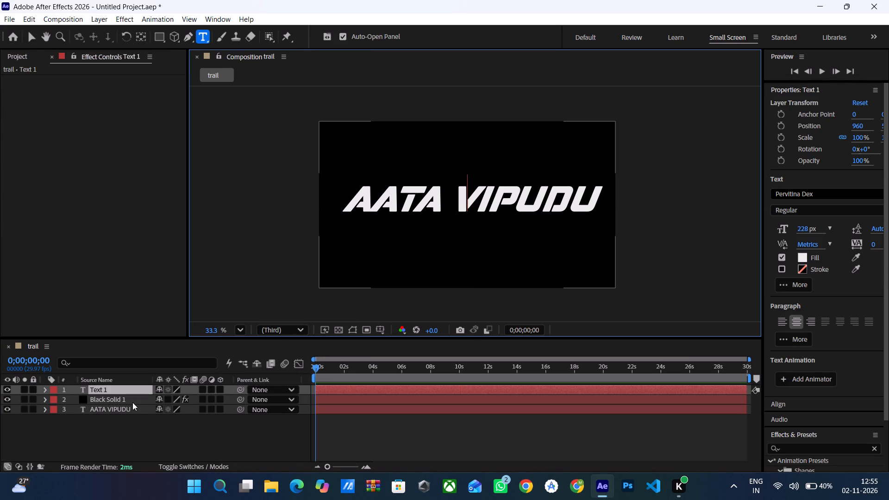
pyautogui.press('a')
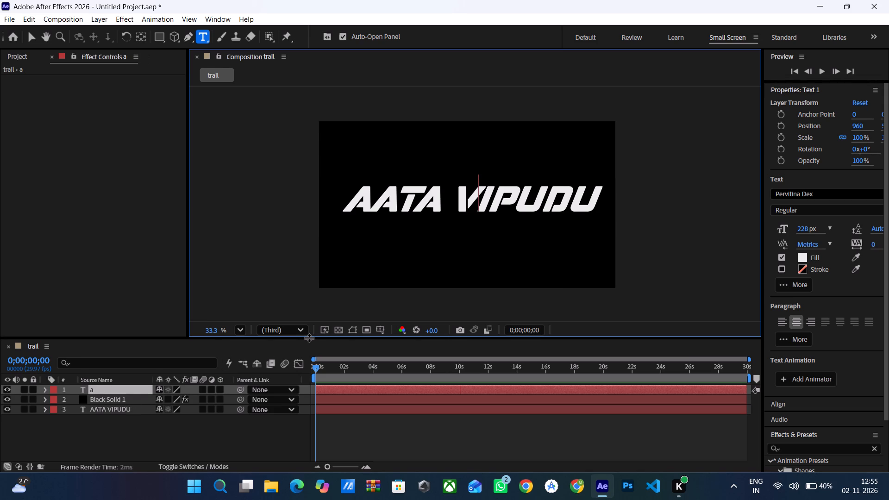
pyautogui.press('BackSpace')
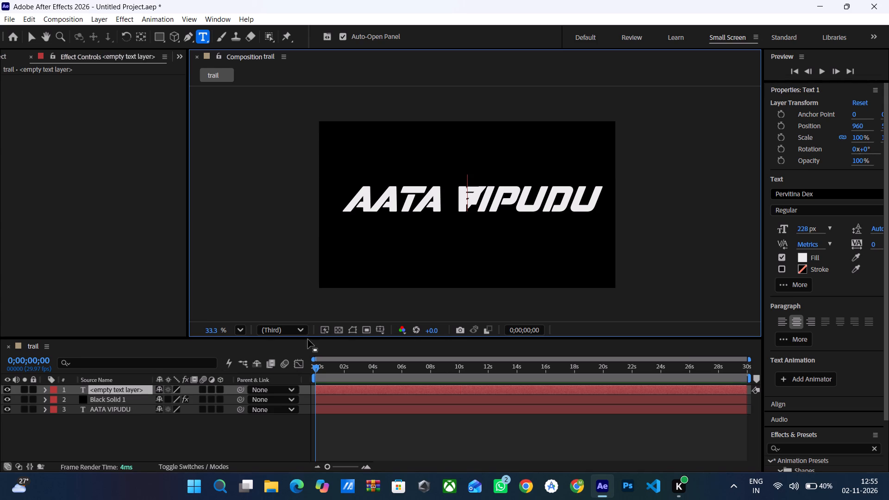
pyautogui.press('a')
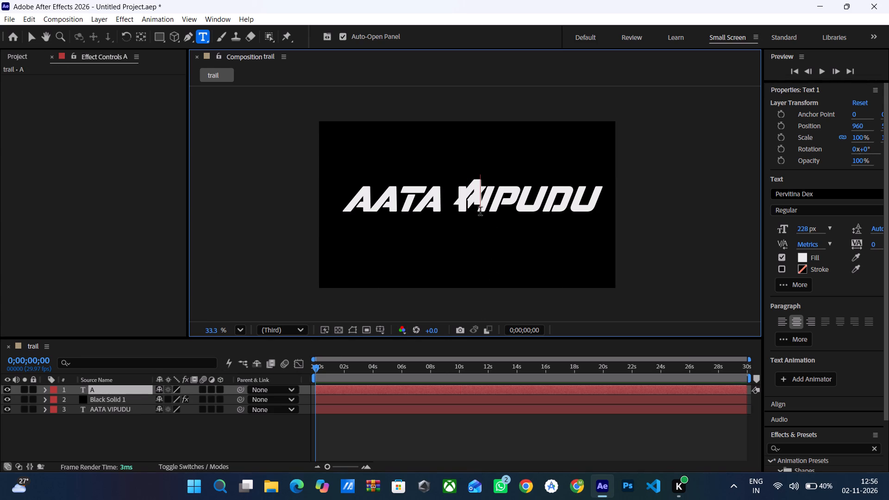
# Move the new A text layer onto the first A of the AATA VIPUDU title, at about X 234.
pyautogui.moveTo(481, 231); pyautogui.dragTo(394, 245)
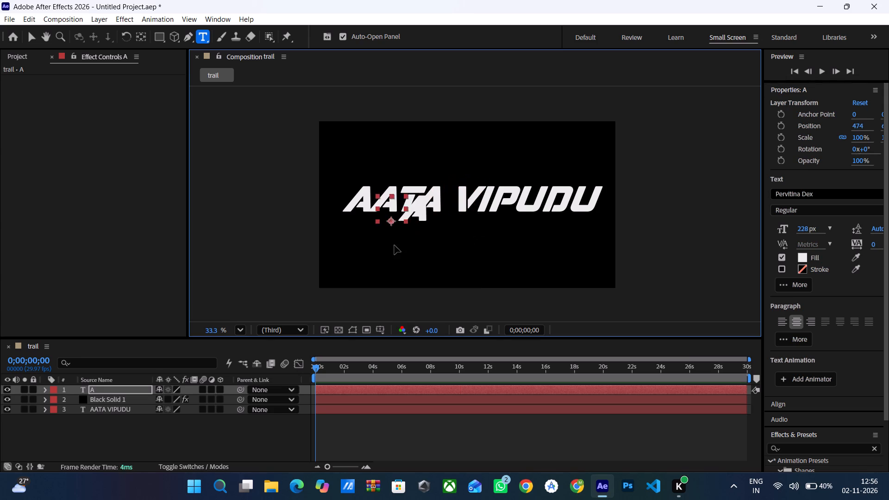
pyautogui.moveTo(394, 245); pyautogui.dragTo(370, 238)
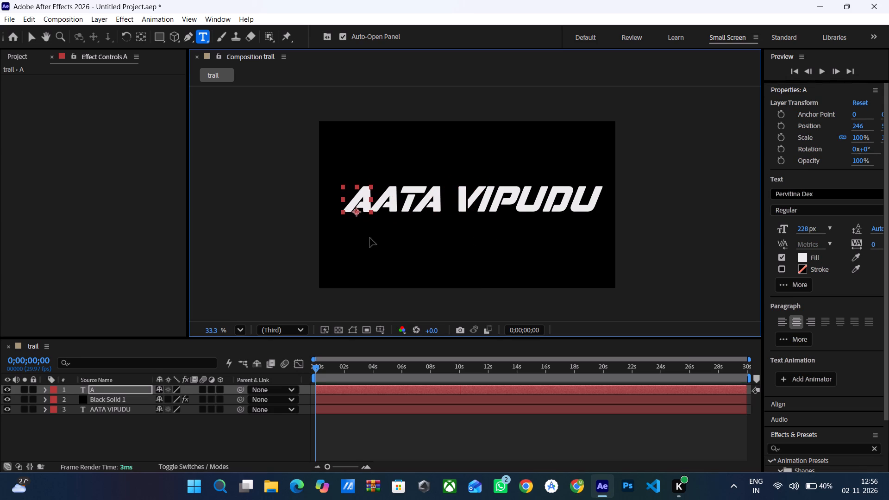
pyautogui.moveTo(370, 238); pyautogui.dragTo(369, 238)
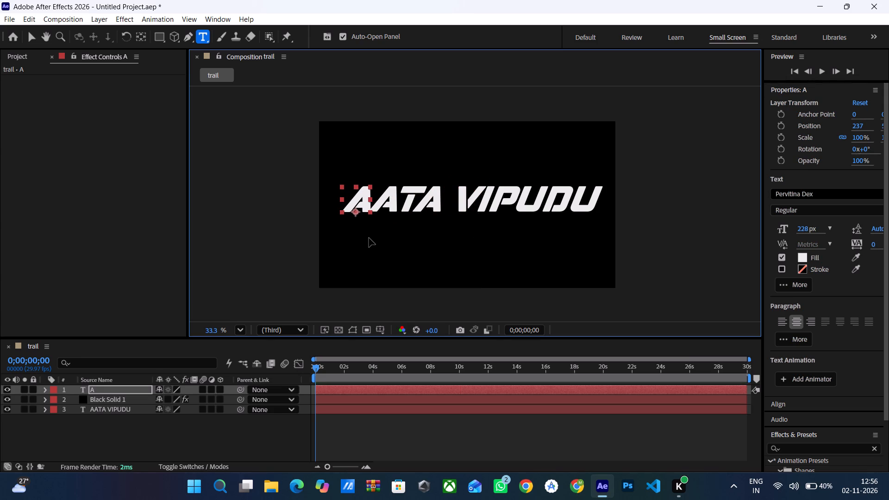
pyautogui.moveTo(369, 238); pyautogui.dragTo(369, 244)
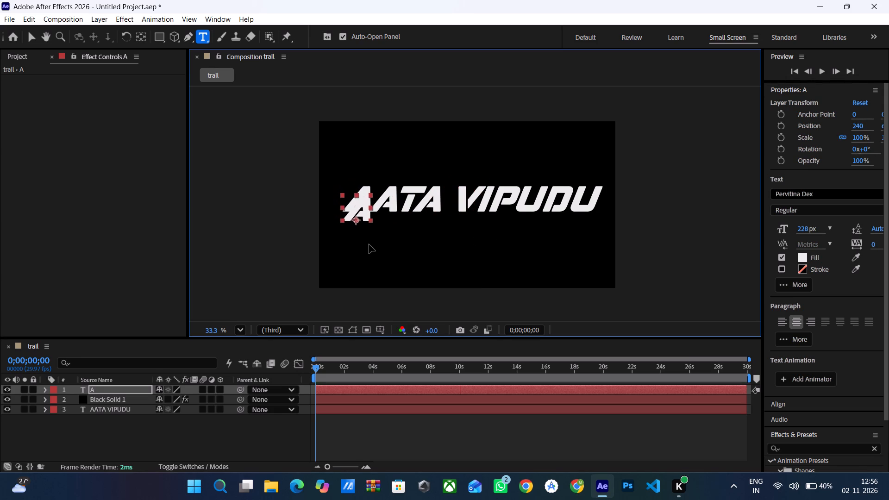
pyautogui.moveTo(369, 244); pyautogui.dragTo(369, 237)
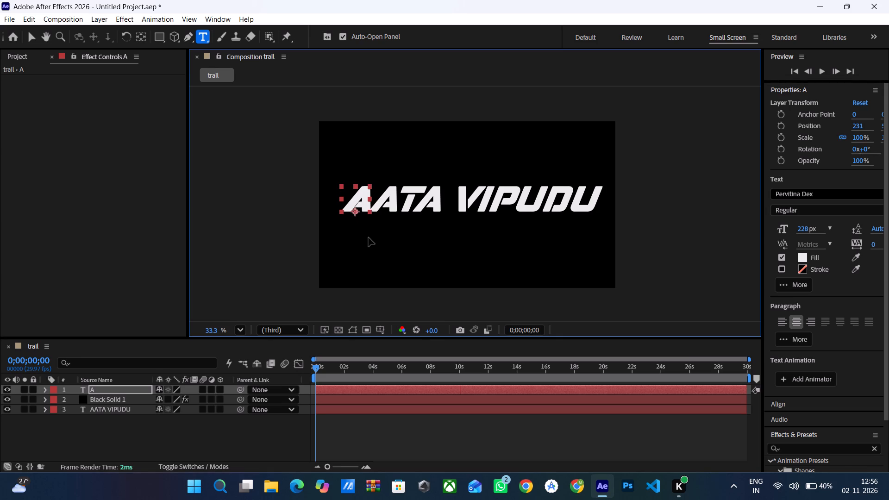
pyautogui.moveTo(369, 237); pyautogui.dragTo(369, 238)
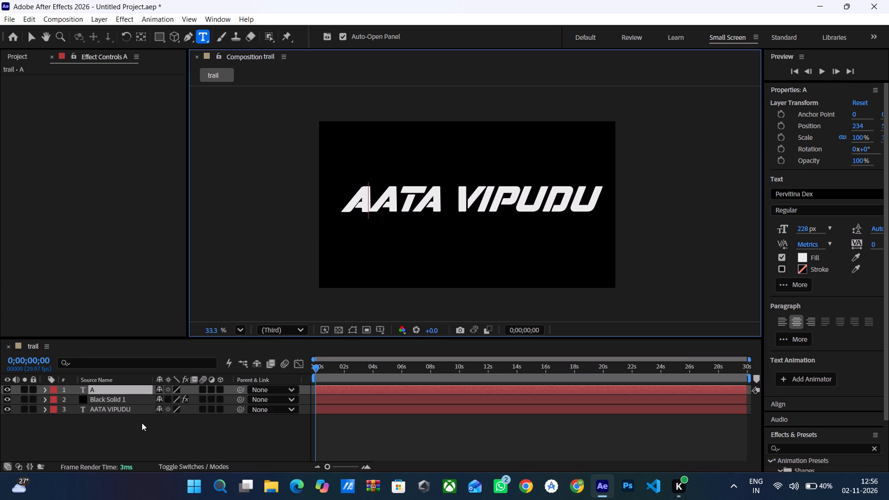
# Duplicate the A text layer and move the copy onto the title's second A, at about X 411.
pyautogui.click(108, 388)
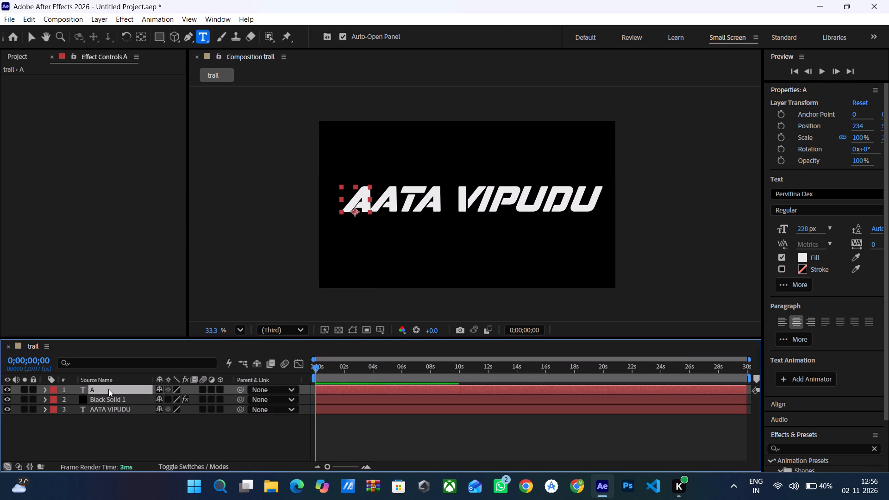
pyautogui.hotkey('ctrl', 'd')
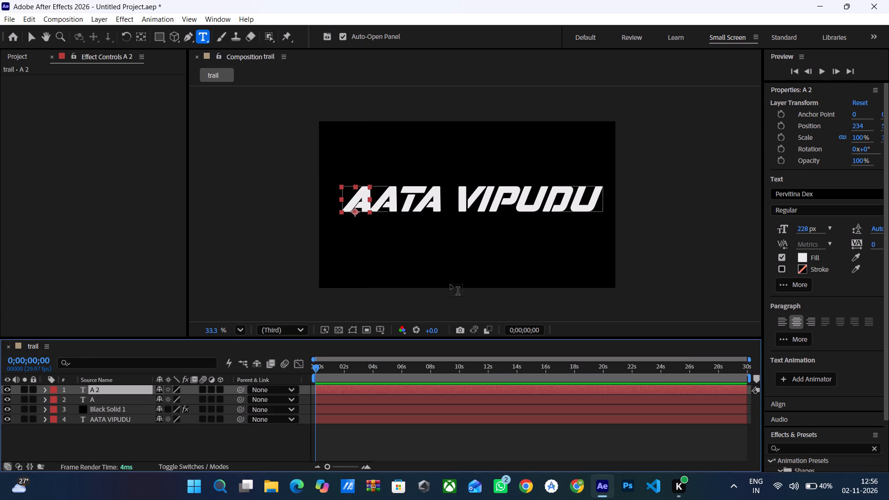
pyautogui.click(164, 439)
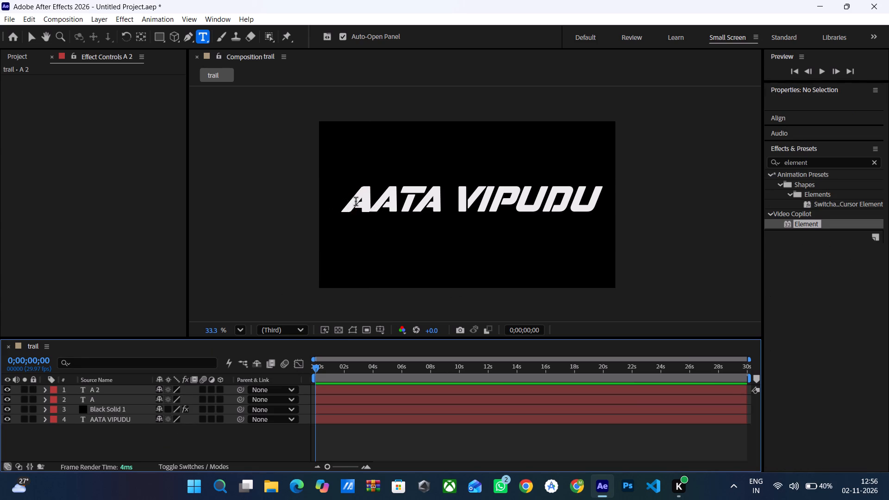
pyautogui.click(364, 201)
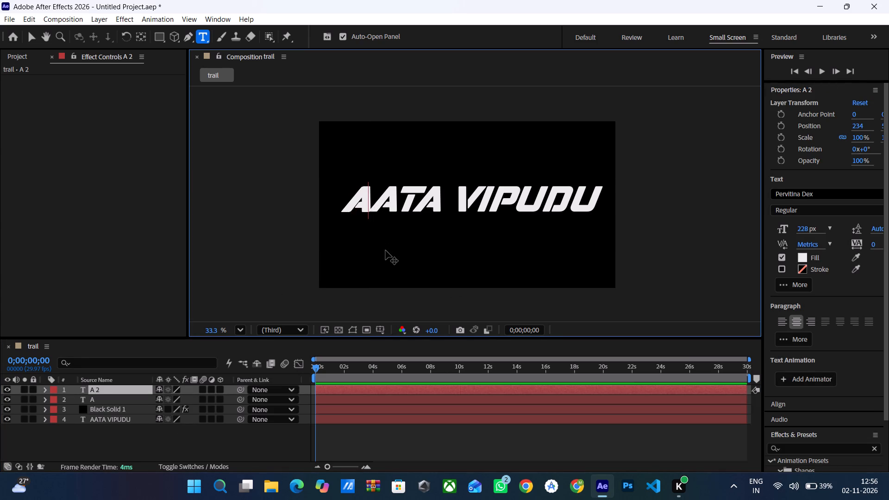
pyautogui.moveTo(386, 250); pyautogui.dragTo(413, 251)
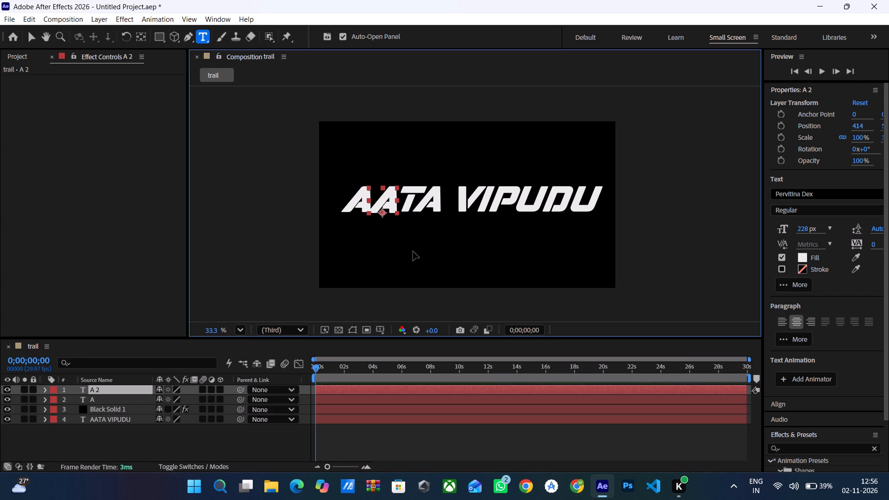
pyautogui.moveTo(413, 251); pyautogui.dragTo(413, 250)
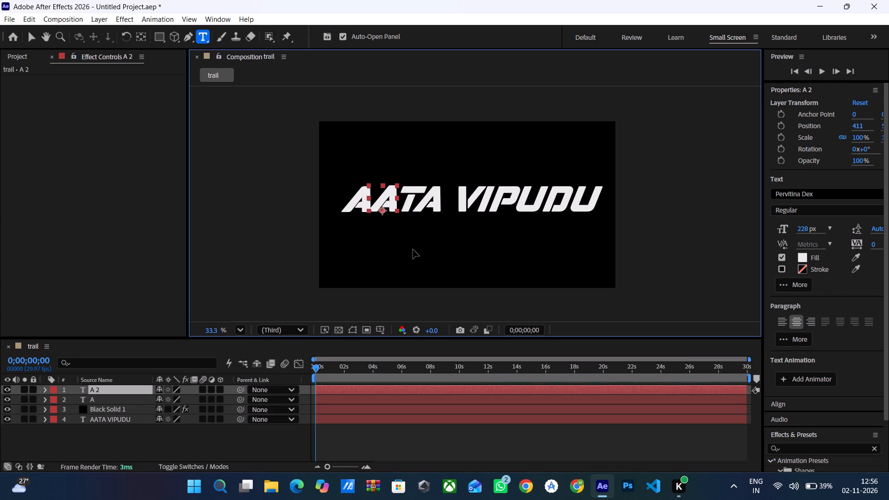
pyautogui.moveTo(413, 250); pyautogui.dragTo(414, 250)
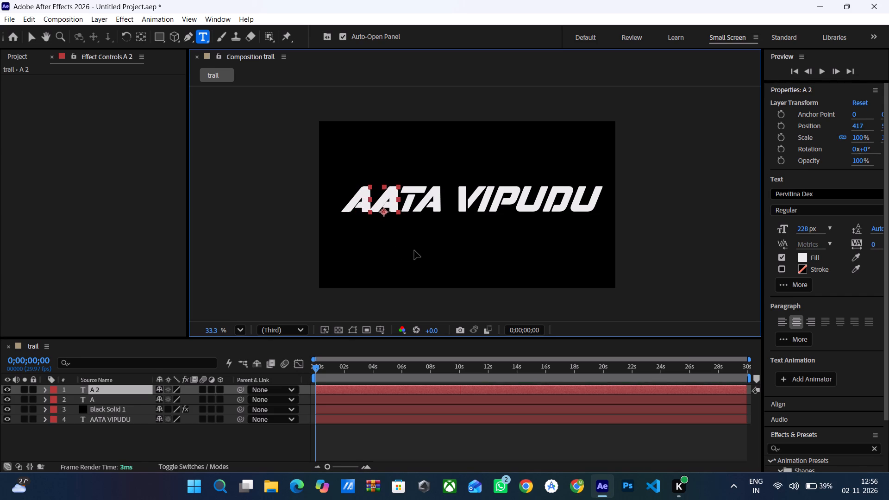
pyautogui.moveTo(414, 250); pyautogui.dragTo(413, 250)
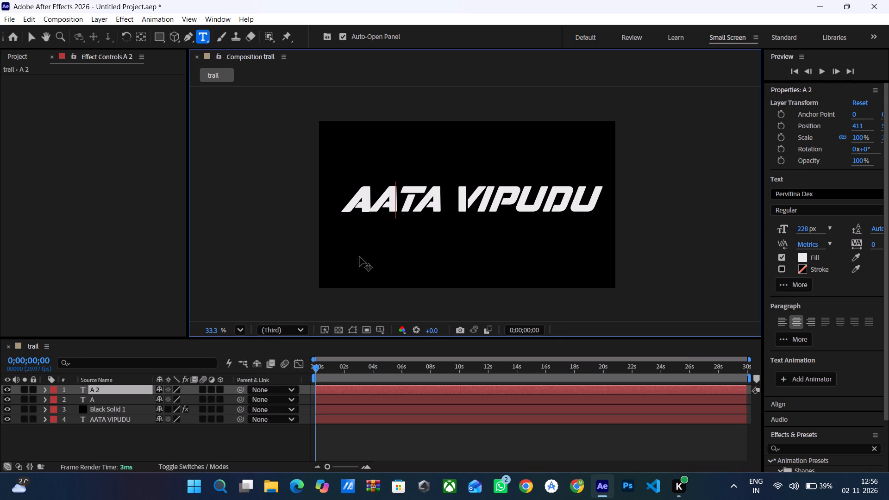
# Add a new text layer to the composition and enter a capital T in it.
pyautogui.rightClick(107, 431)
pyautogui.click(174, 295)
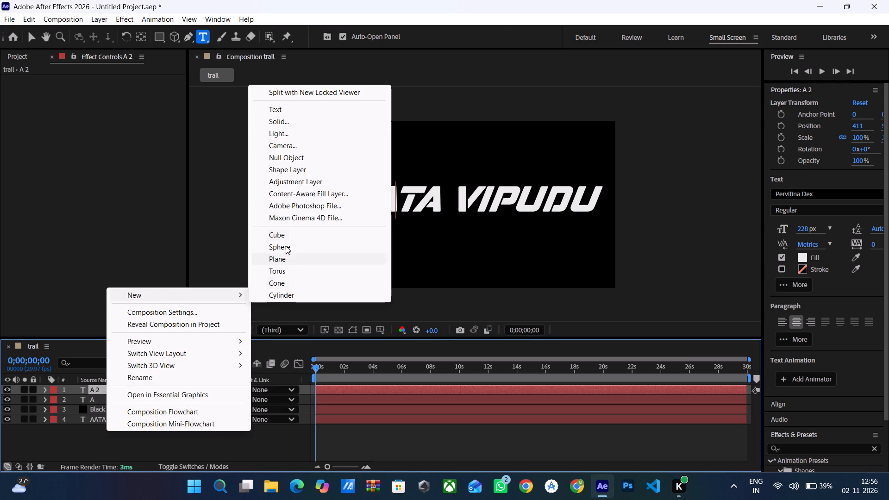
pyautogui.click(323, 105)
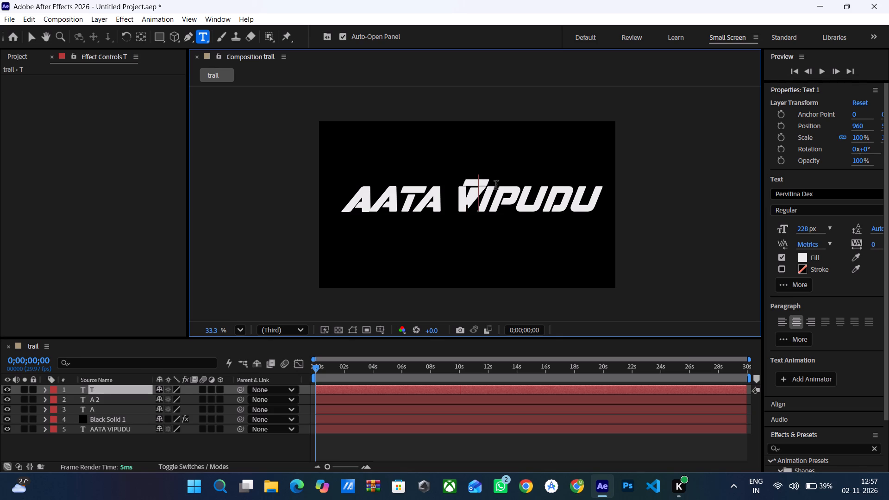
# Move the T text layer onto the T of the AATA VIPUDU title, at about X 555.
pyautogui.moveTo(483, 232); pyautogui.dragTo(423, 244)
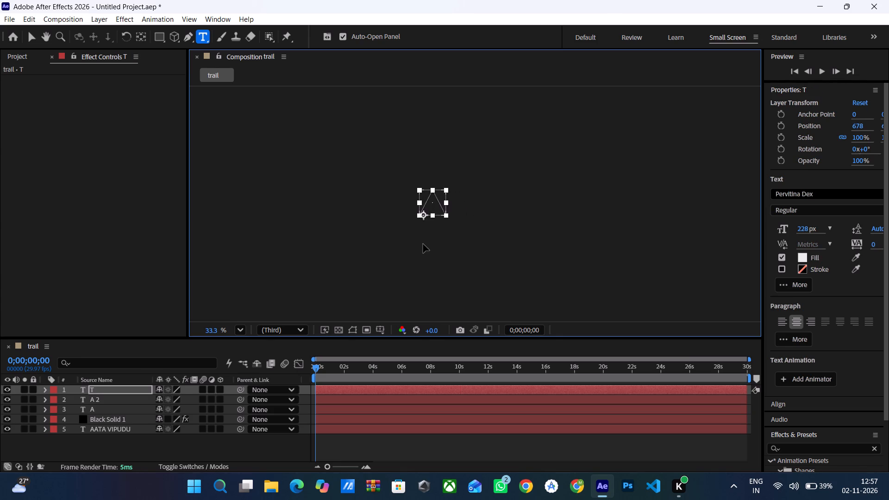
pyautogui.moveTo(423, 244); pyautogui.dragTo(423, 244)
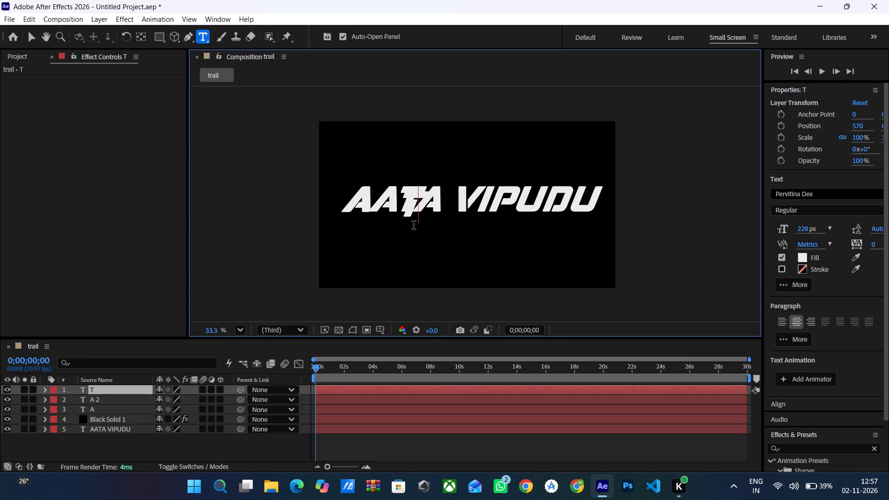
pyautogui.moveTo(437, 247); pyautogui.dragTo(431, 239)
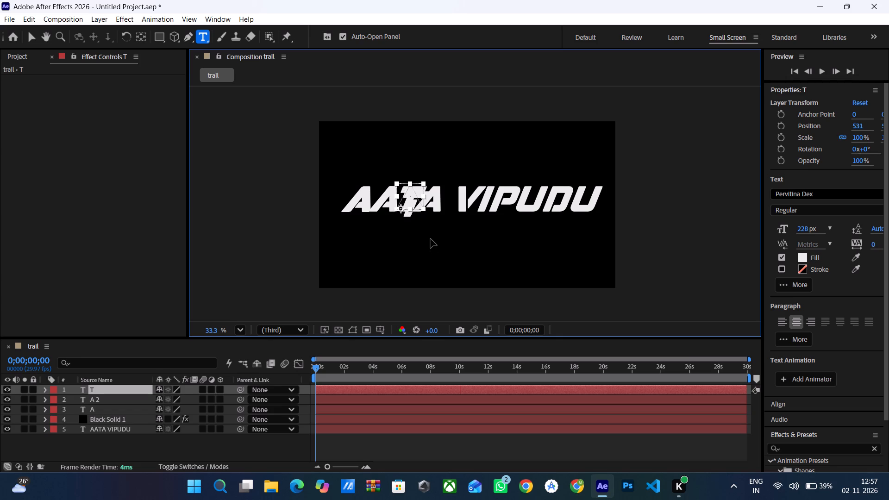
pyautogui.moveTo(431, 239); pyautogui.dragTo(428, 235)
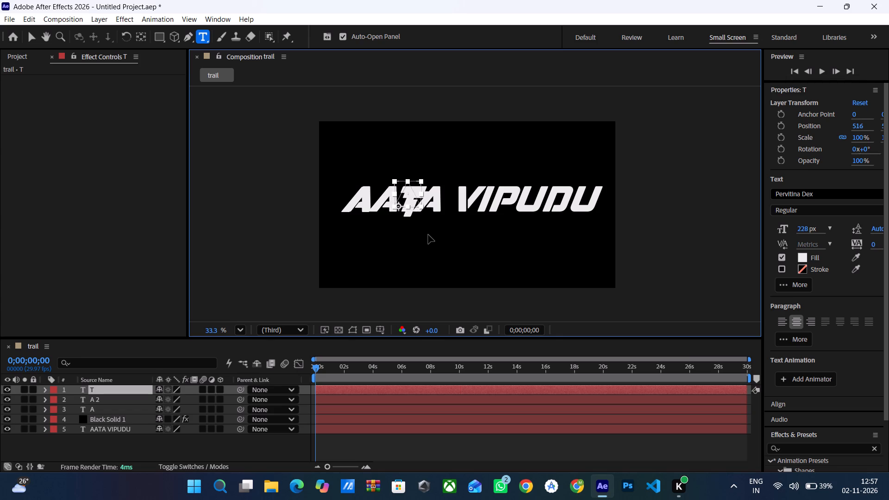
pyautogui.moveTo(428, 235); pyautogui.dragTo(428, 242)
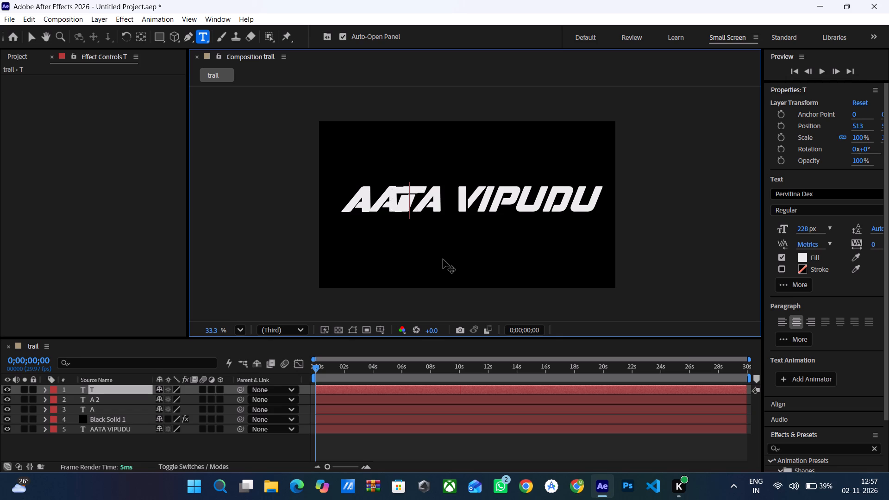
pyautogui.click(420, 241)
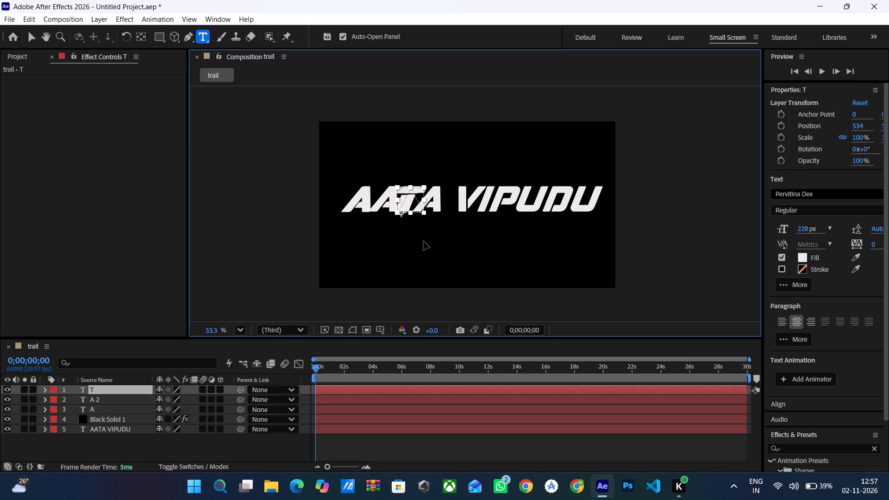
pyautogui.click(423, 240)
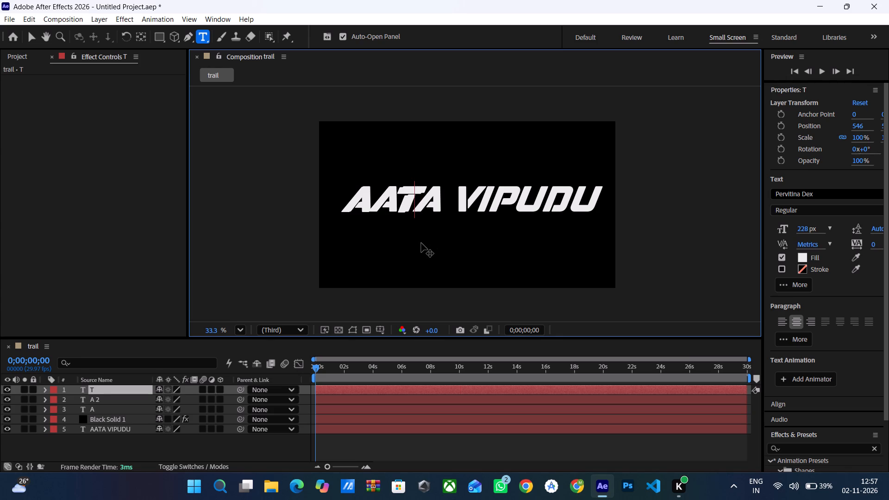
pyautogui.click(424, 237)
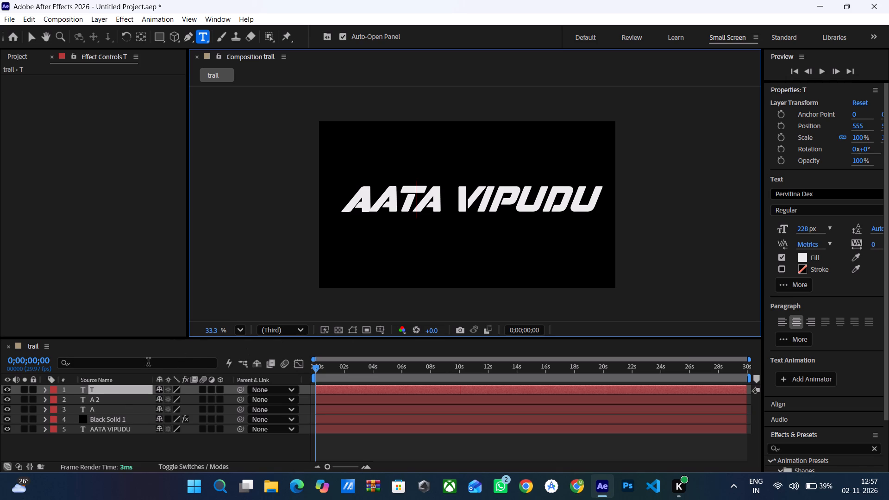
# Duplicate the A 2 text layer to get a third single-letter A.
pyautogui.click(110, 397)
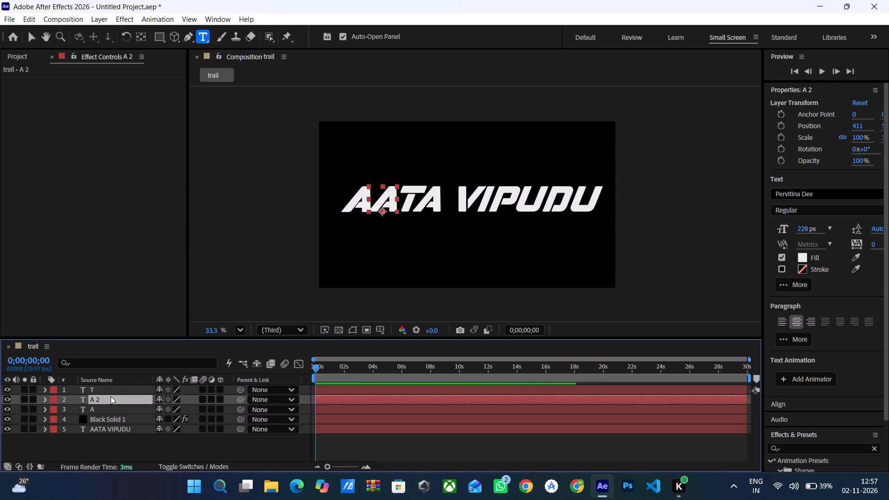
pyautogui.hotkey('ctrl', 'd')
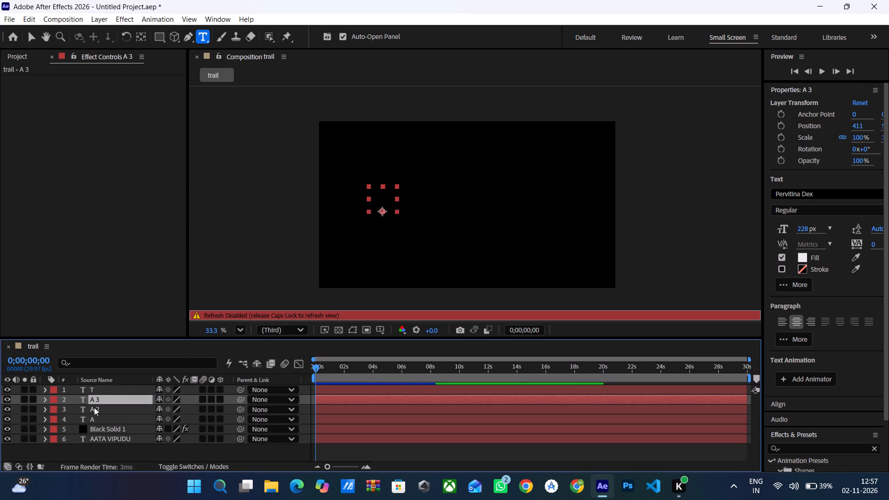
pyautogui.click(91, 399)
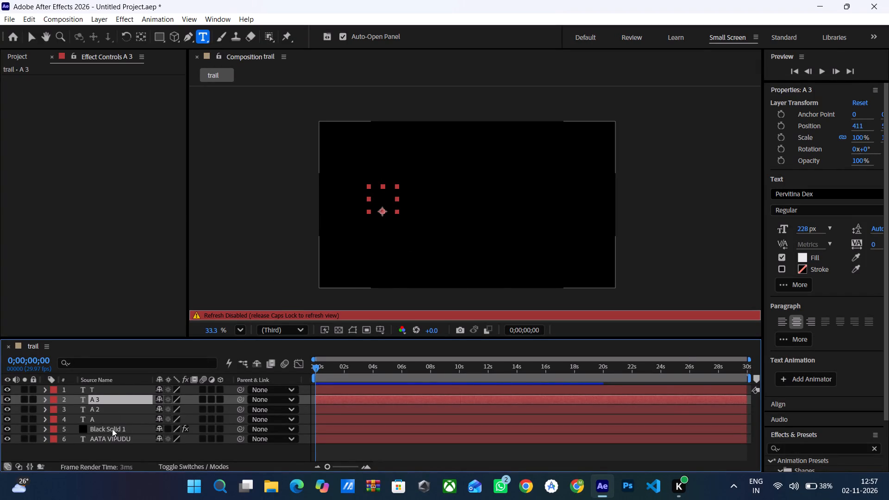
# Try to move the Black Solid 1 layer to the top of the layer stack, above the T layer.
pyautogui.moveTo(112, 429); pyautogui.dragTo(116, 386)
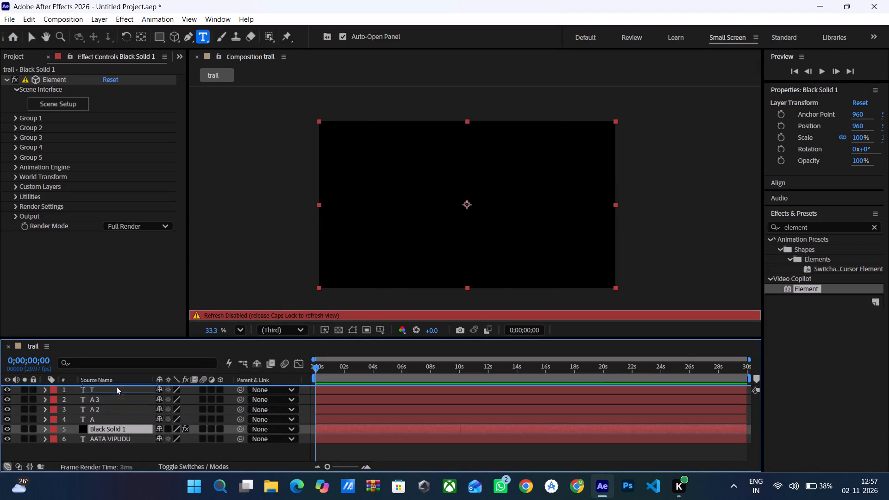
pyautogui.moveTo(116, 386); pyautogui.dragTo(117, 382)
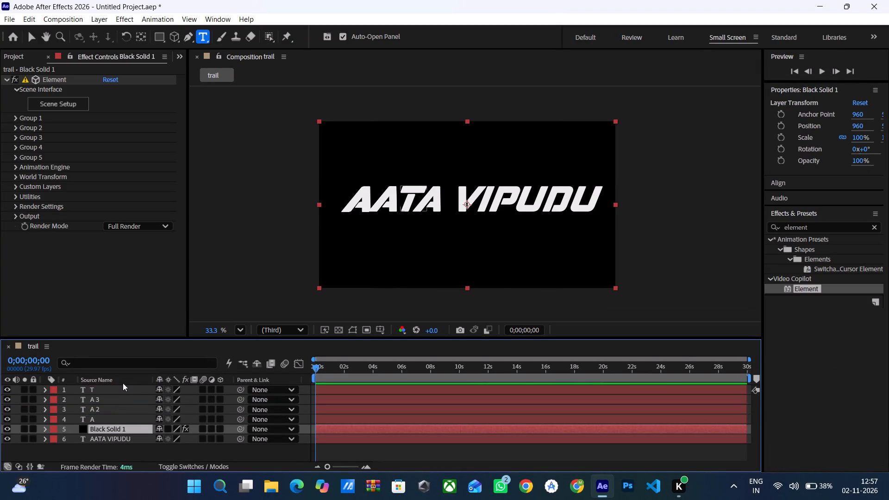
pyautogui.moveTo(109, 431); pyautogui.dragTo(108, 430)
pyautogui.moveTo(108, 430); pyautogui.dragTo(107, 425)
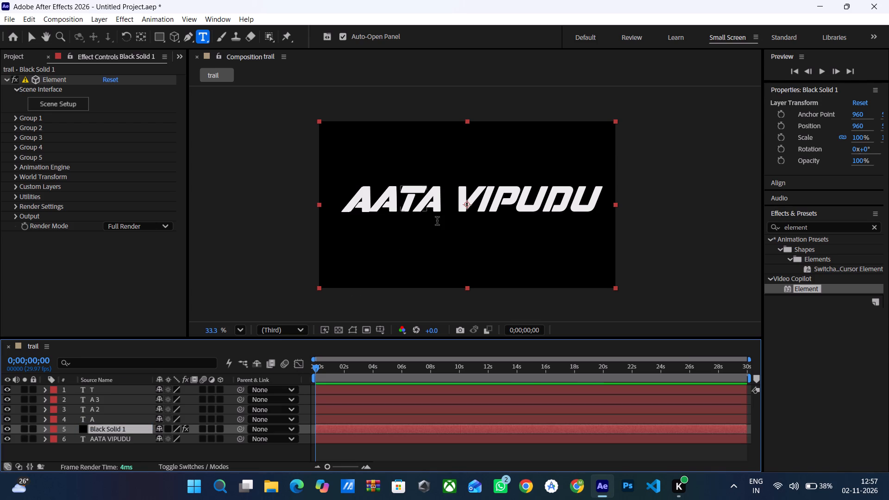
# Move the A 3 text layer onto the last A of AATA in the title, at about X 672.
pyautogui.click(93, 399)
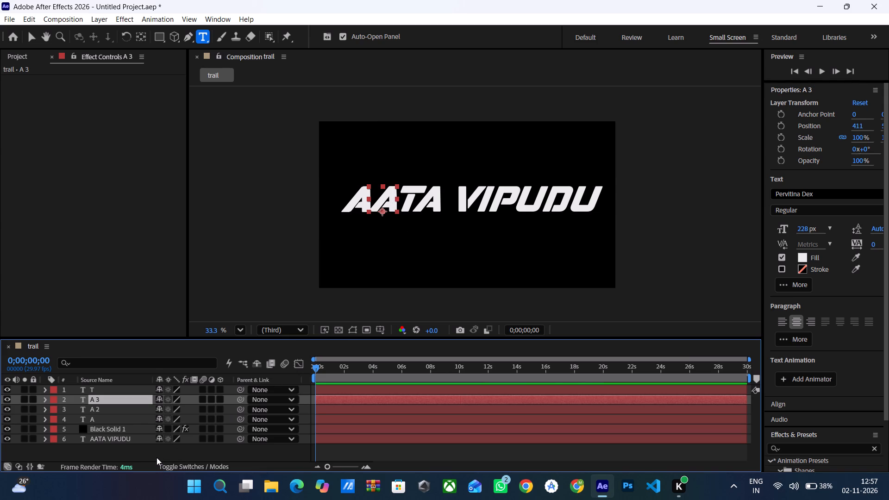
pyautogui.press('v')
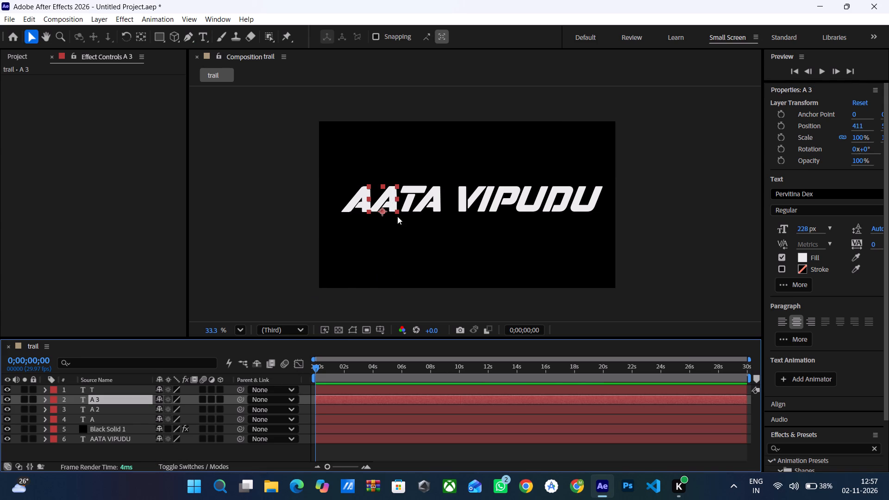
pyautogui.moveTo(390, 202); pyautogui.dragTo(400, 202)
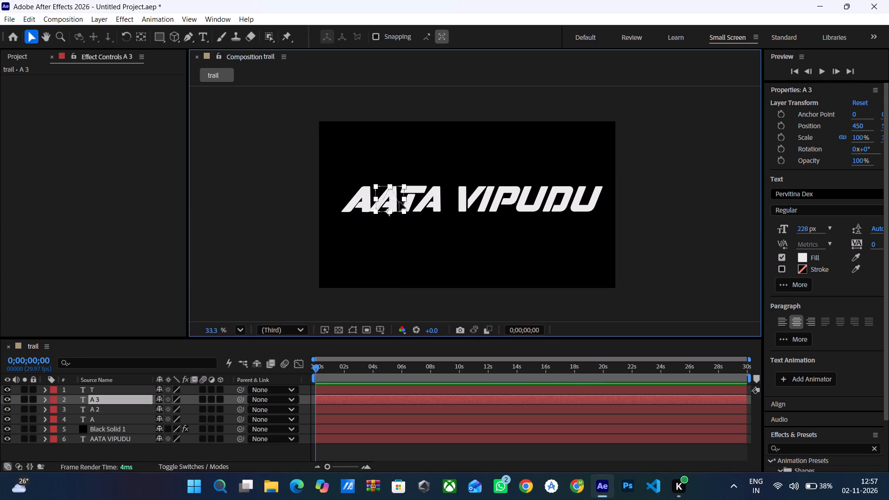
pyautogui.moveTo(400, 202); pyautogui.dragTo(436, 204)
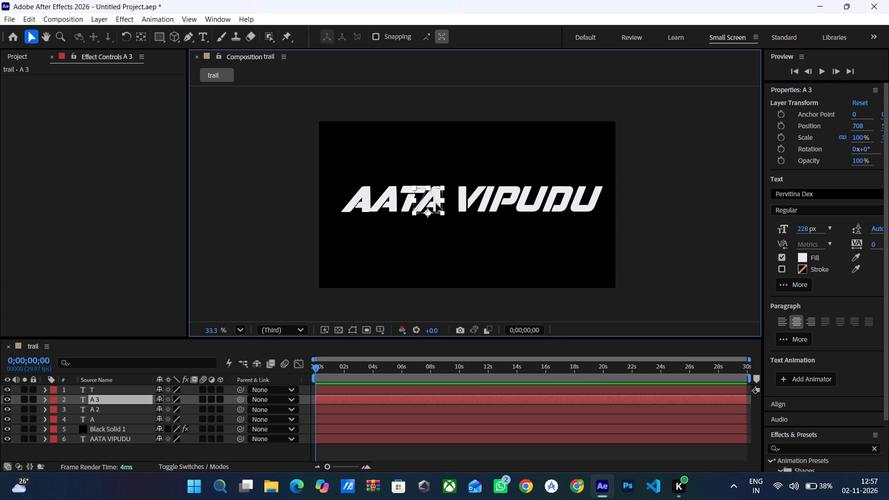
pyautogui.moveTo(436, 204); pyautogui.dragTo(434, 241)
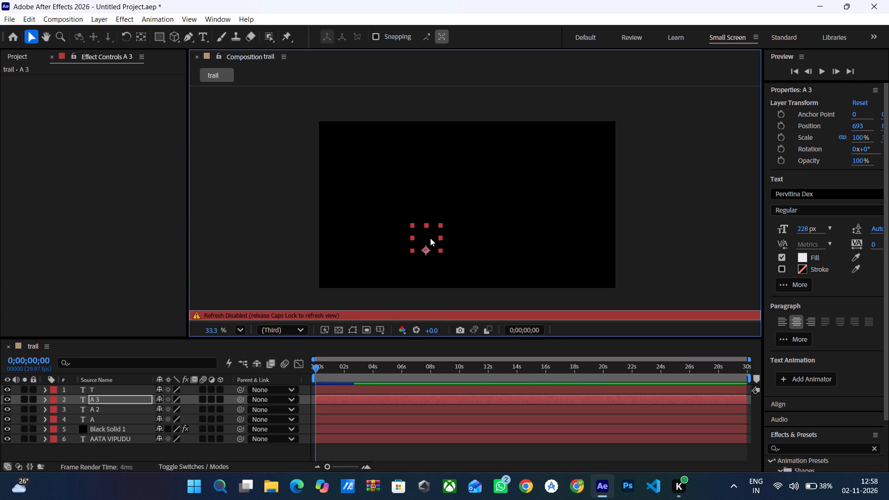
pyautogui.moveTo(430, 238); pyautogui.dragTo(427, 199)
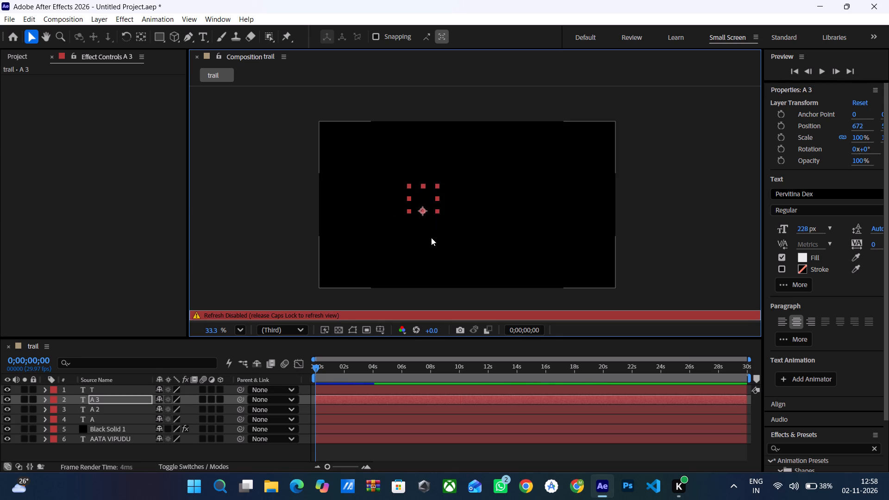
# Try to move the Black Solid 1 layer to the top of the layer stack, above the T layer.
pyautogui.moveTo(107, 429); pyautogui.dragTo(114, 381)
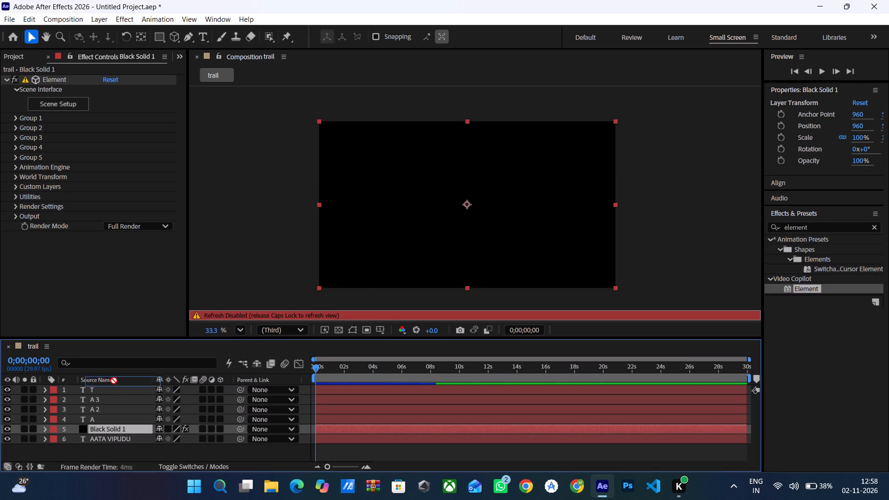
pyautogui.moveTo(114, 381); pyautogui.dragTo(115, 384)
# Delete the Black Solid 1 layer that carries the Element effect.
pyautogui.click(118, 430)
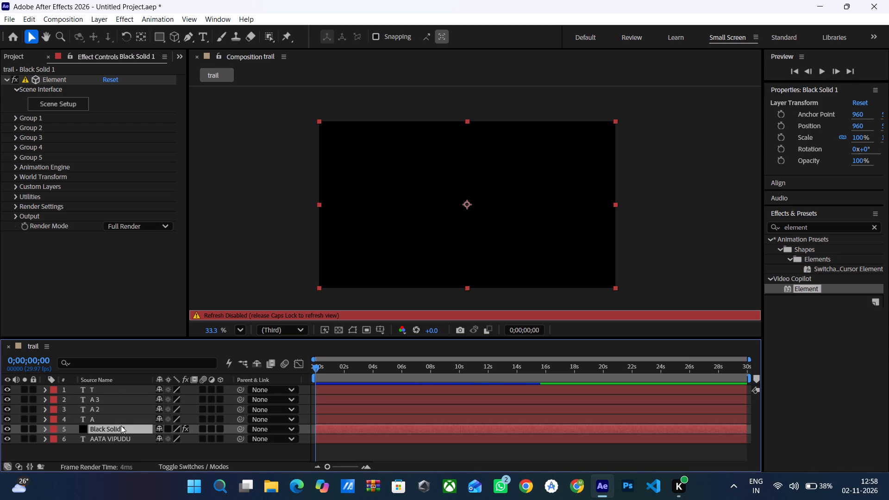
pyautogui.press('Delete')
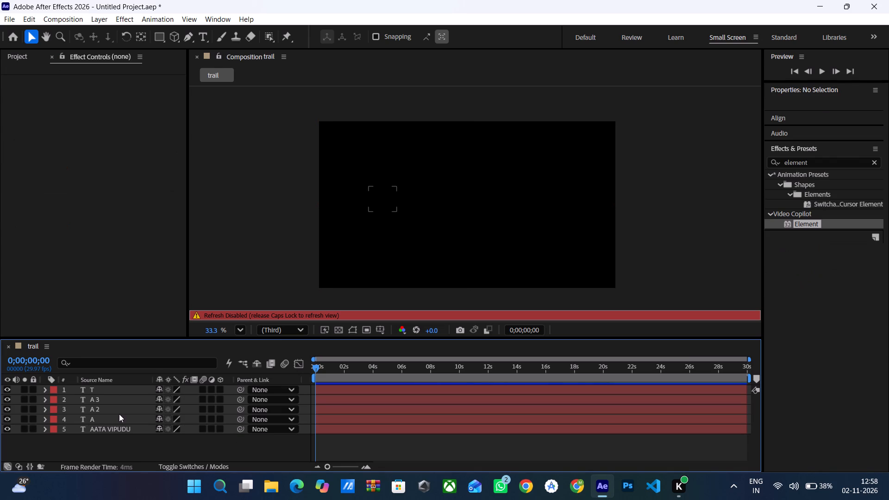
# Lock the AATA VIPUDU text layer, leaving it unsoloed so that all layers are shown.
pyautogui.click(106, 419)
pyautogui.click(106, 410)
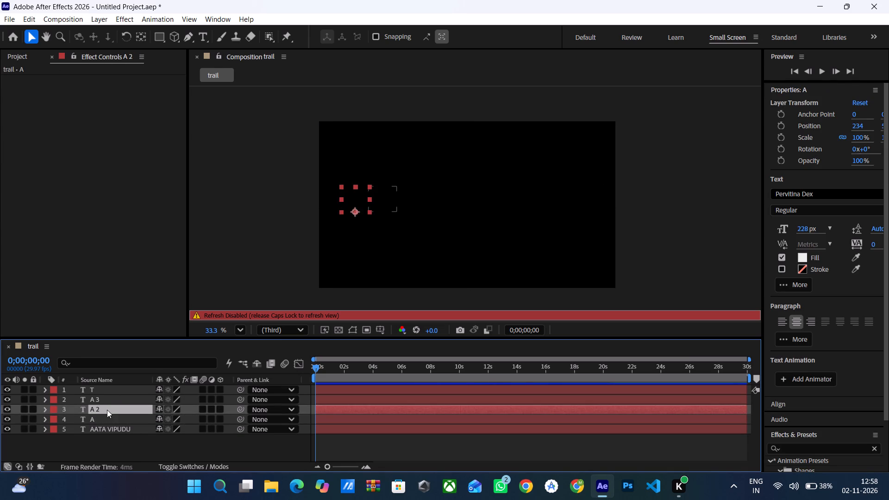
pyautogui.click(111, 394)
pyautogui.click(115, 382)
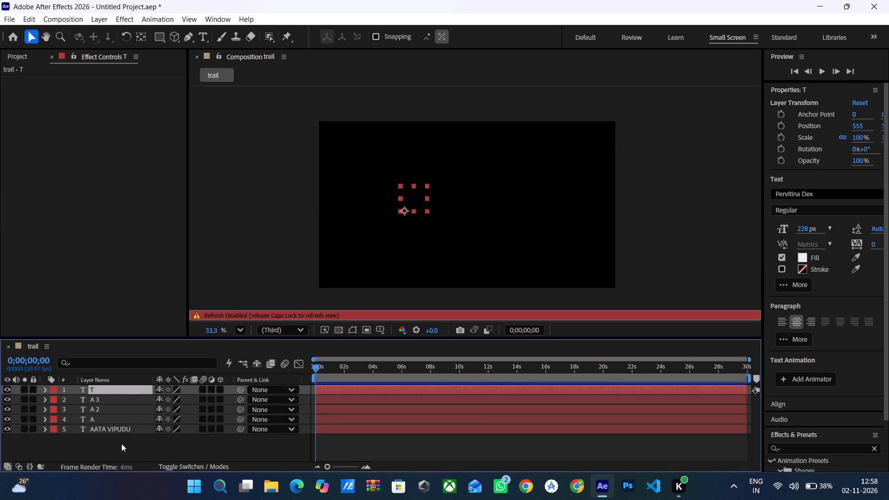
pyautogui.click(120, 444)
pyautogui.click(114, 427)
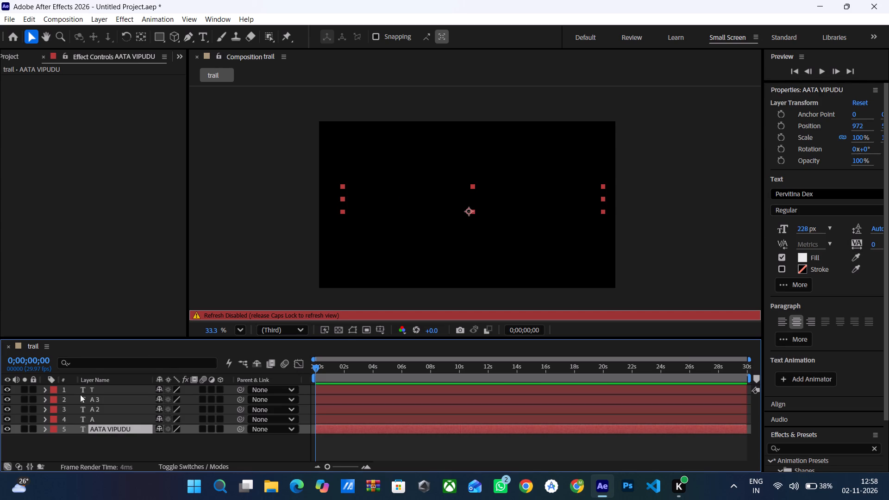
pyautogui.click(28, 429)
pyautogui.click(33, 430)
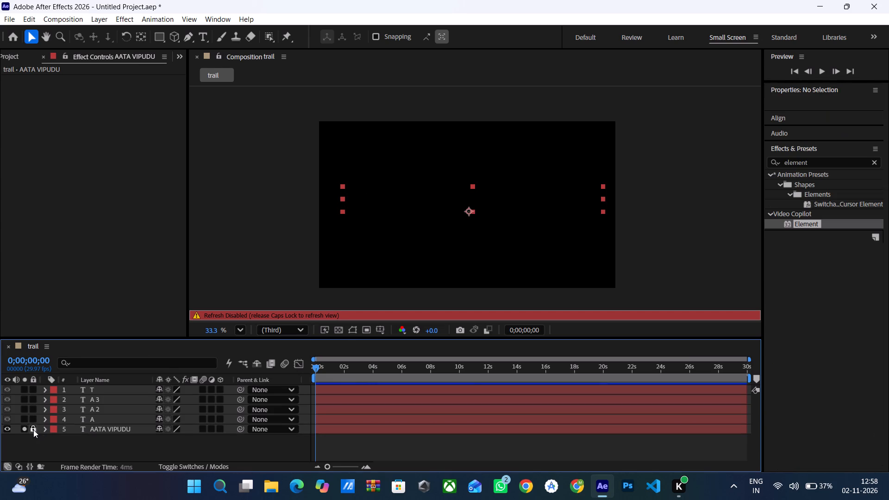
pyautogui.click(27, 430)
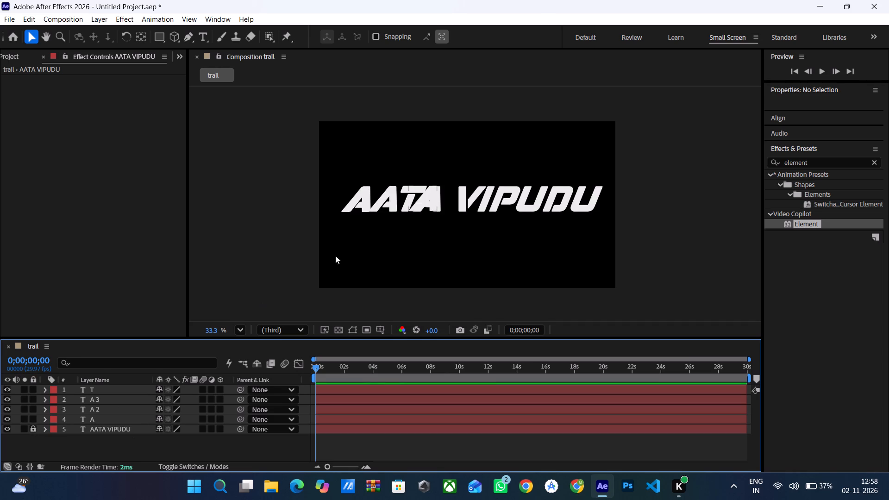
# Move the A 3 text layer away from the title and out of the frame, and delete it.
pyautogui.moveTo(431, 202); pyautogui.dragTo(454, 204)
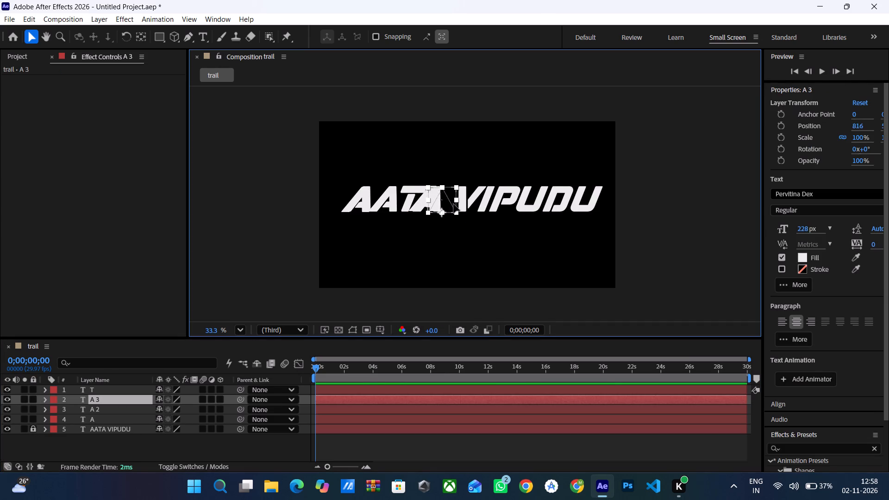
pyautogui.moveTo(454, 204); pyautogui.dragTo(433, 204)
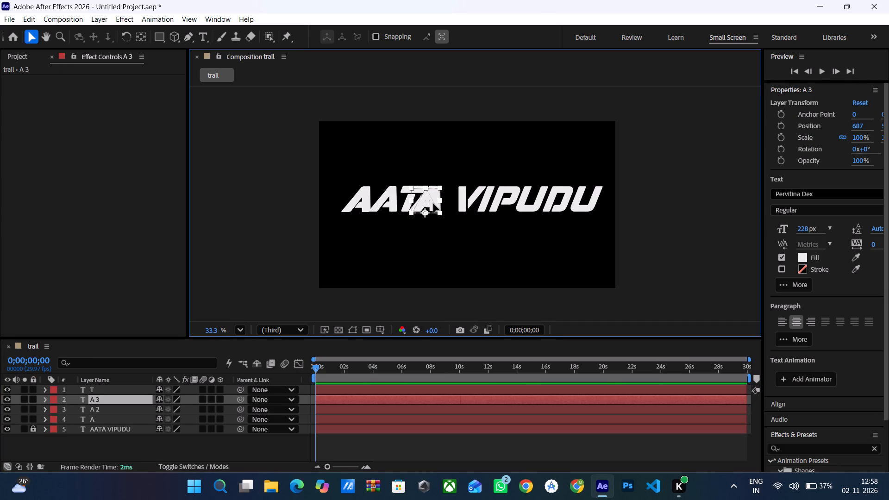
pyautogui.moveTo(433, 204); pyautogui.dragTo(305, 287)
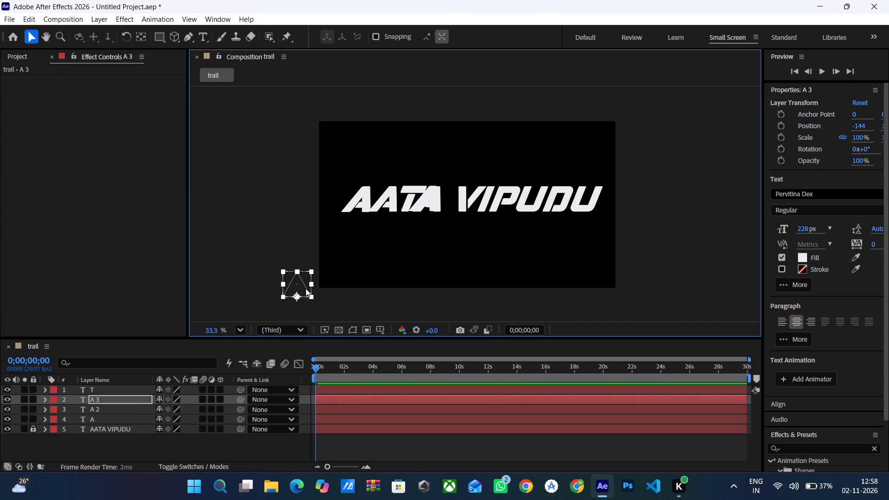
pyautogui.moveTo(297, 285); pyautogui.dragTo(306, 285)
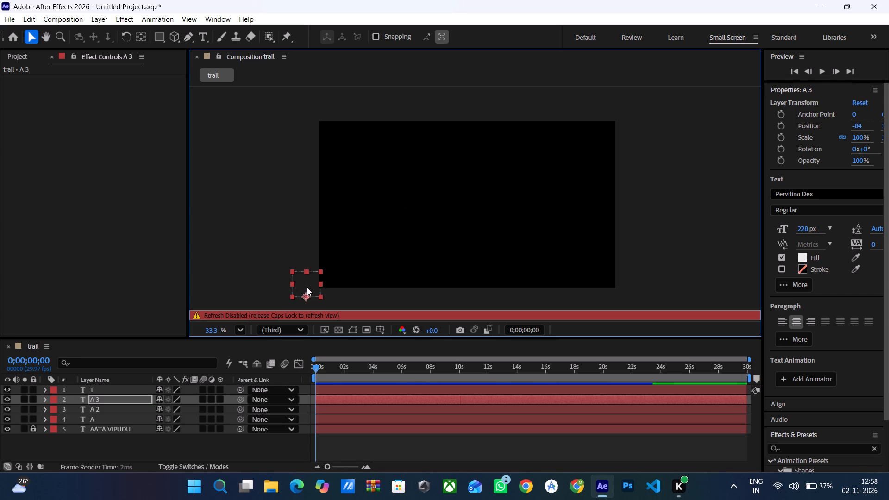
pyautogui.press('Delete')
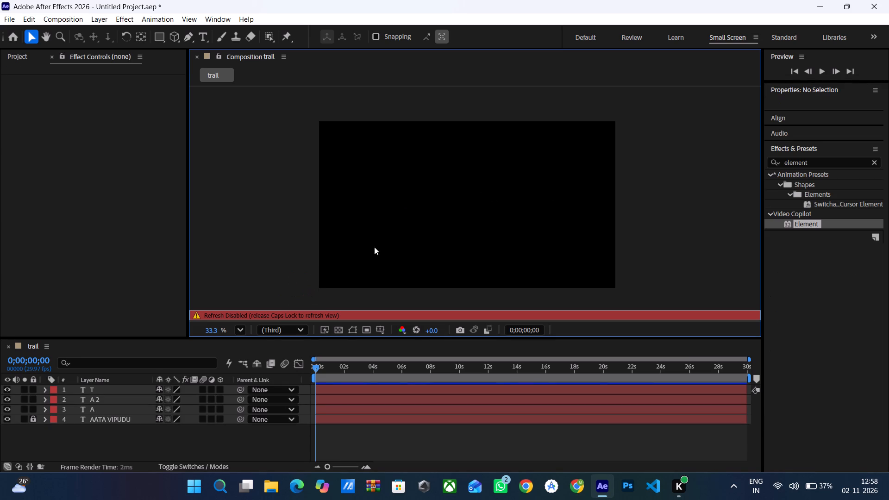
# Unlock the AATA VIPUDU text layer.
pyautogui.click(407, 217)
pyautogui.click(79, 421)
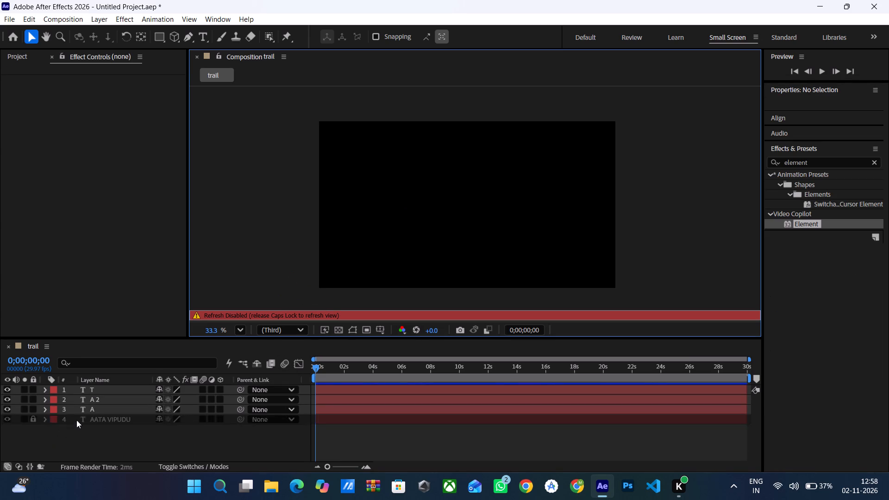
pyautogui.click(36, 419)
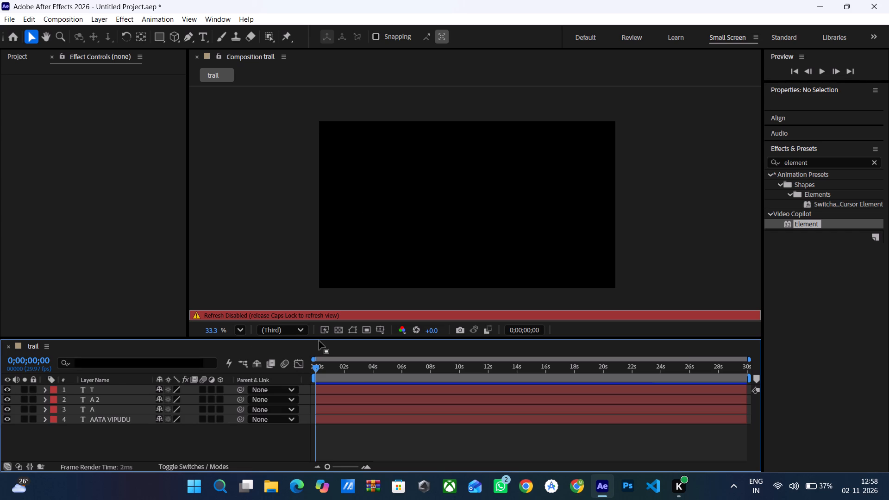
# Nudge the T text layer slightly on the title's T, to about X 552.
pyautogui.click(88, 384)
pyautogui.click(91, 393)
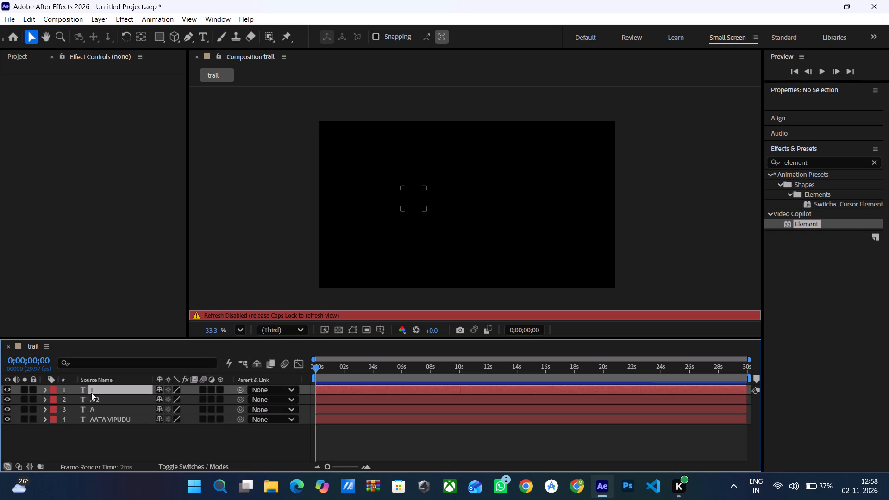
pyautogui.click(93, 394)
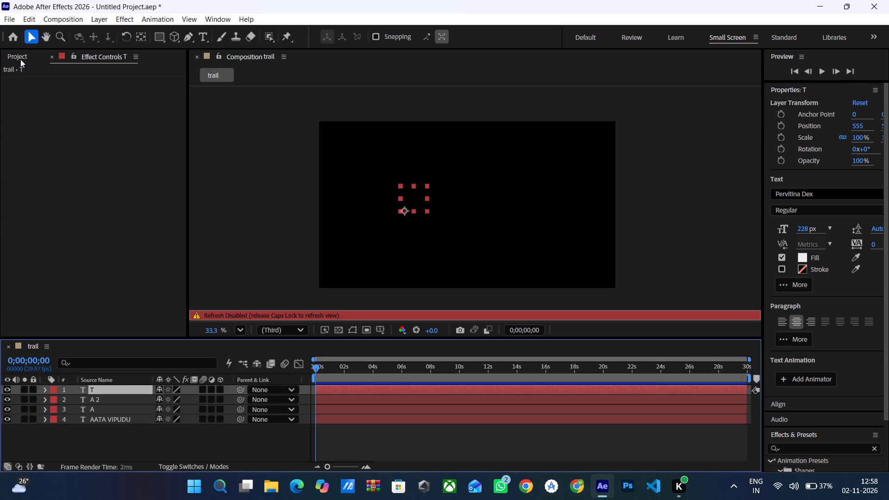
pyautogui.click(20, 58)
pyautogui.click(52, 173)
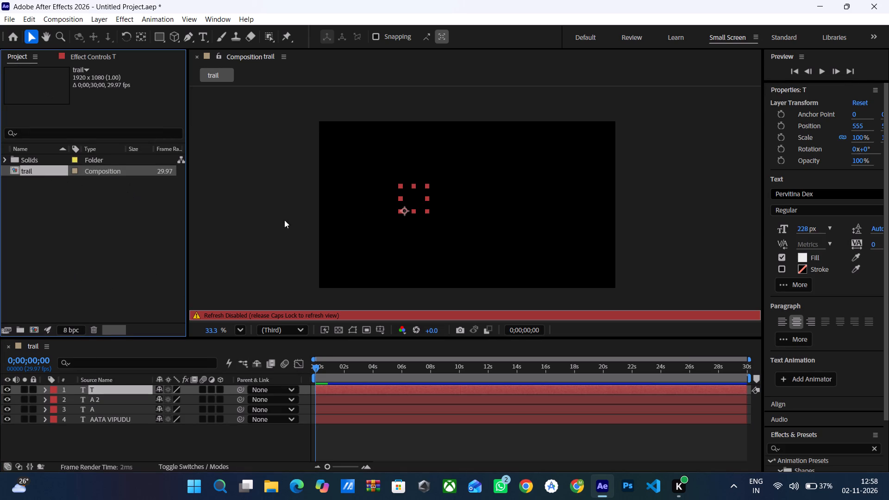
pyautogui.click(405, 214)
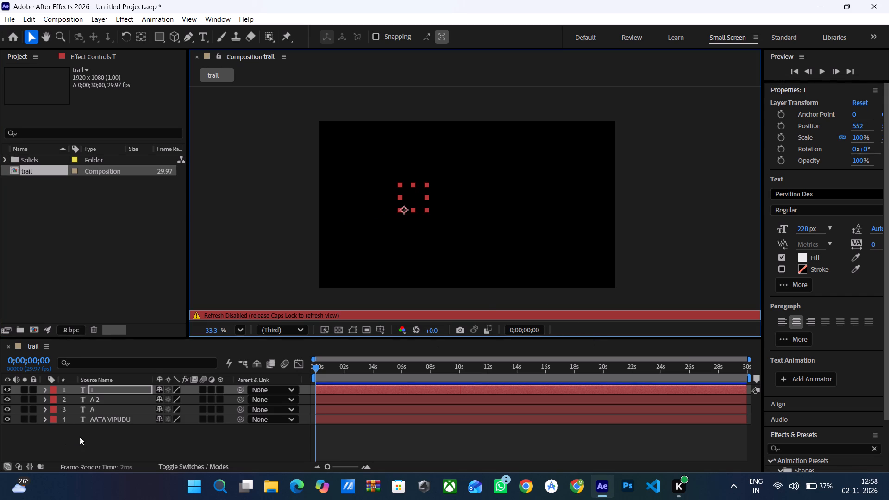
# Add a new text layer above the AATA VIPUDU layer and enter a capital V in it.
pyautogui.click(101, 430)
pyautogui.click(108, 420)
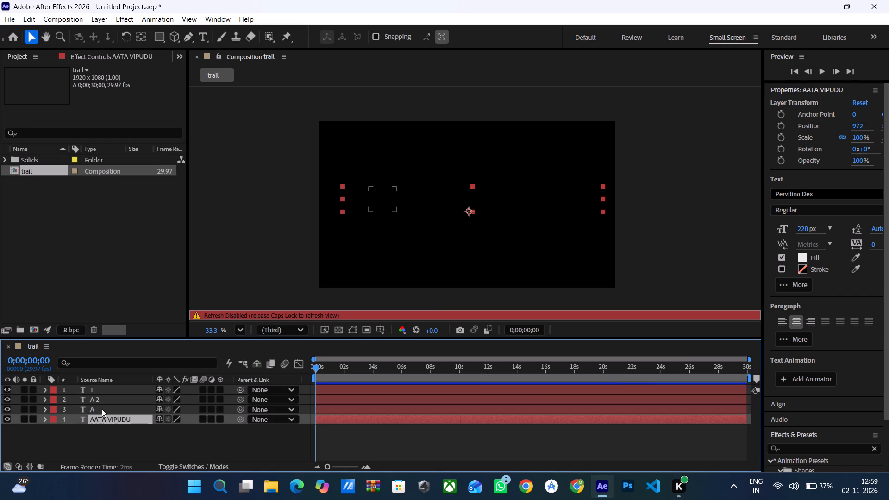
pyautogui.rightClick(114, 430)
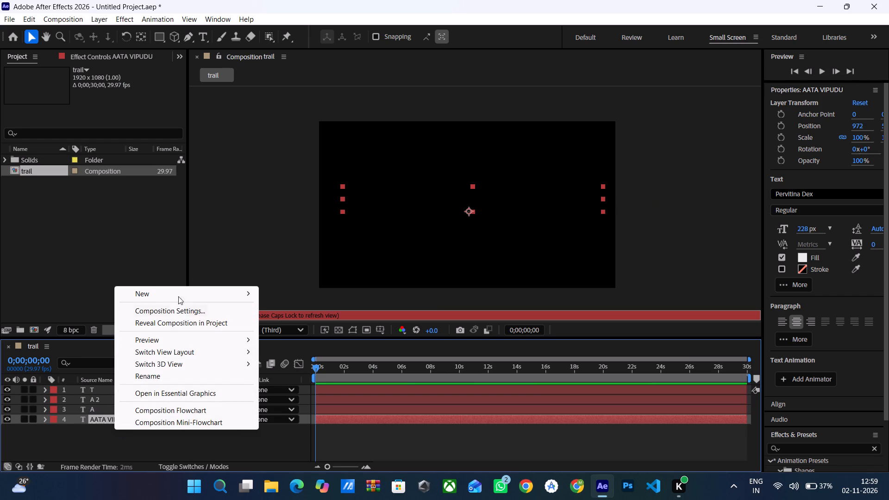
pyautogui.click(179, 291)
pyautogui.click(322, 103)
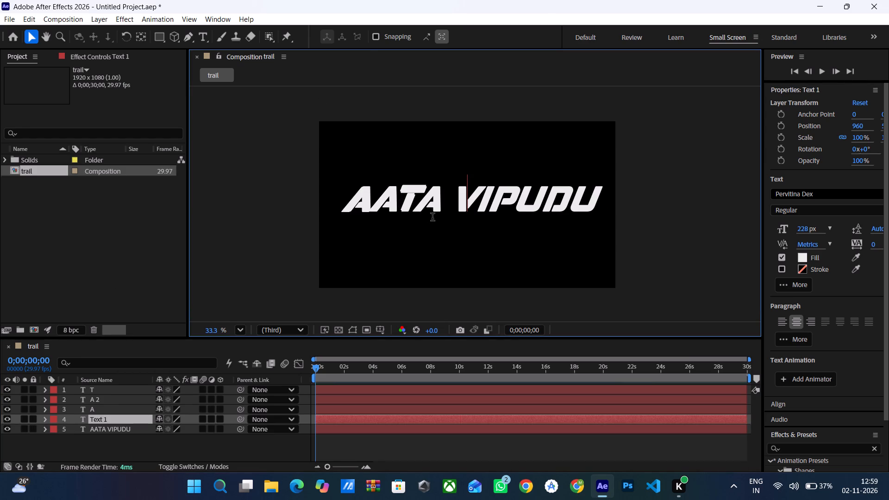
pyautogui.press('v')
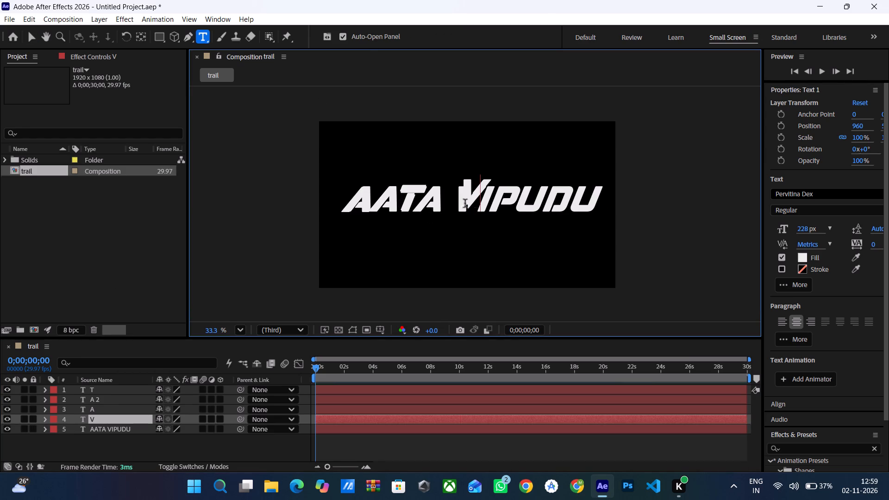
# Move the V text layer onto the V of the AATA VIPUDU title, at about X 924.
pyautogui.moveTo(493, 238); pyautogui.dragTo(490, 242)
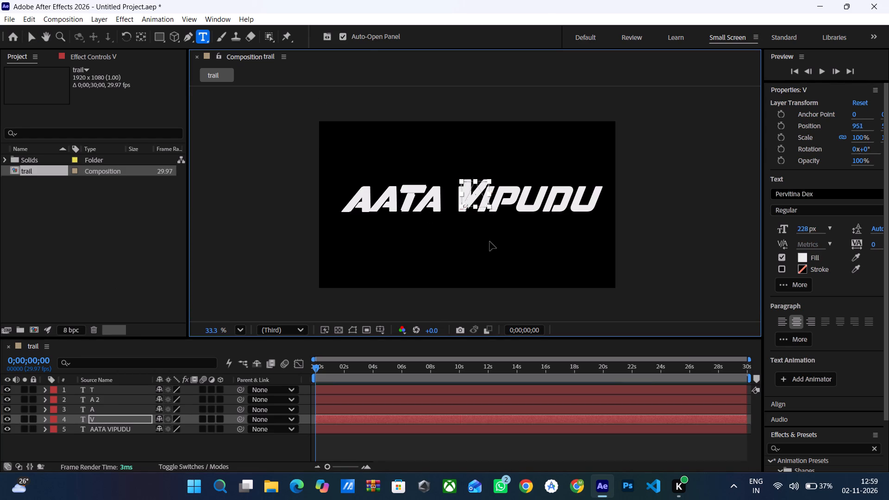
pyautogui.moveTo(490, 242); pyautogui.dragTo(488, 245)
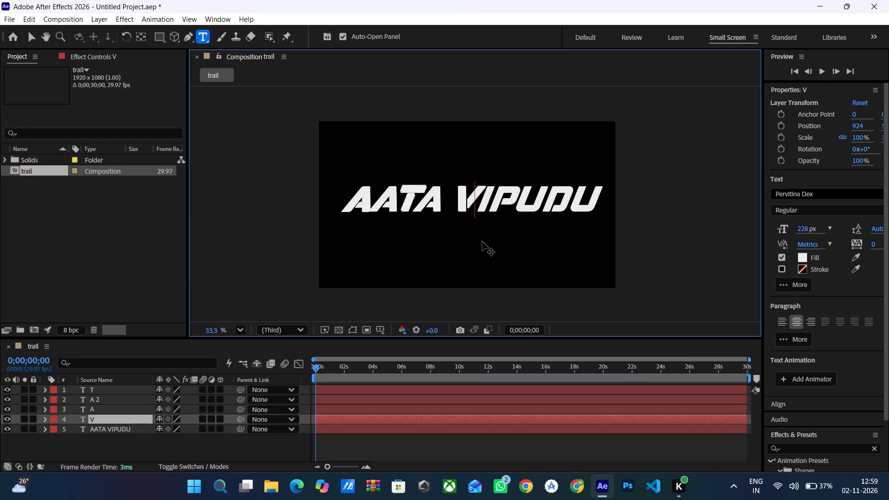
# Add a vertical text layer below the title at about X 1131 and enter a capital I in it.
pyautogui.click(122, 438)
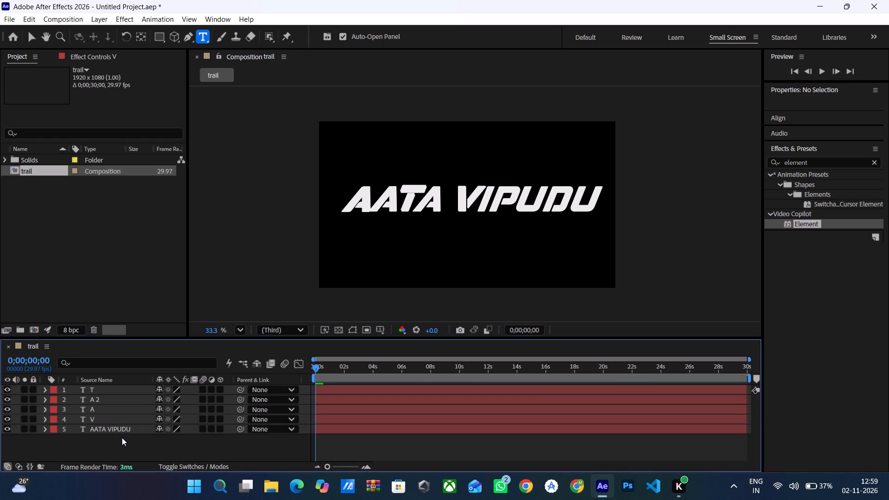
pyautogui.hotkey('ctrl', 't')
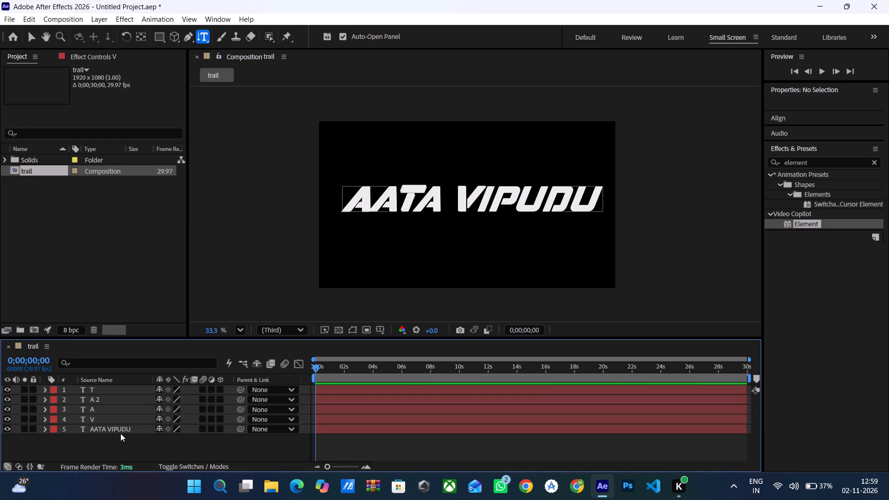
pyautogui.click(494, 252)
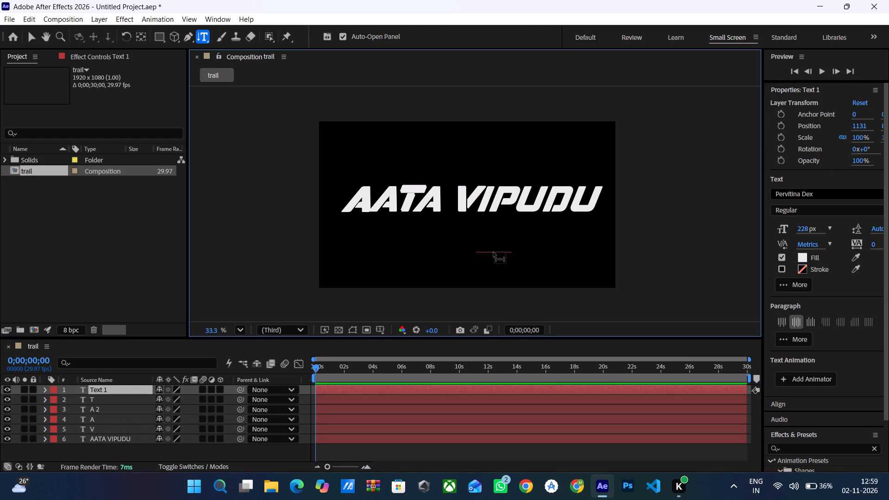
pyautogui.press('i')
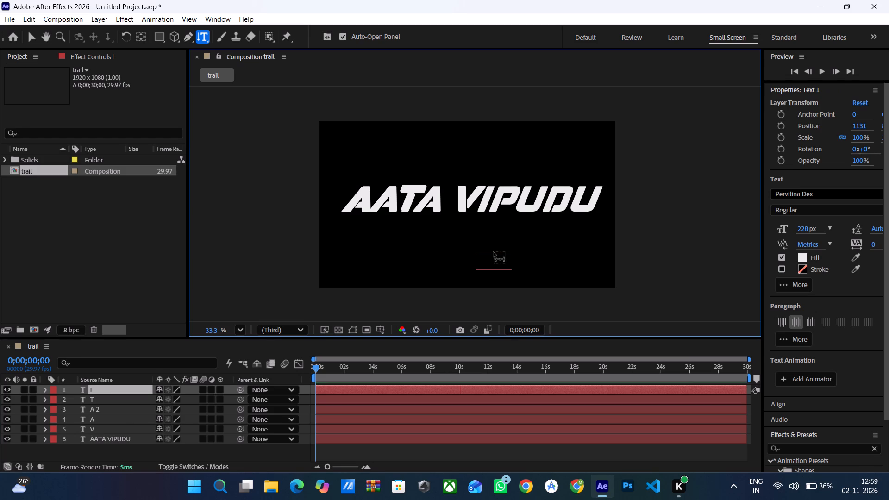
# Move the I text layer onto the first I of the AATA VIPUDU title, at about X 1044.
pyautogui.moveTo(544, 287); pyautogui.dragTo(532, 255)
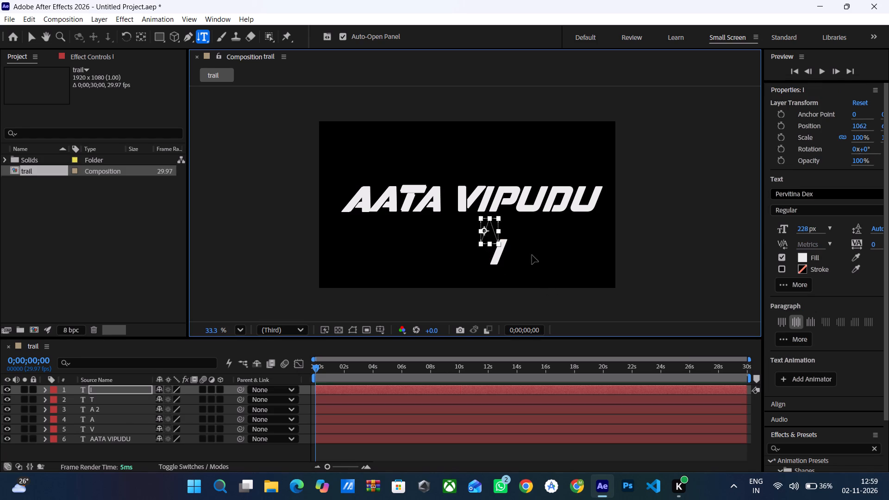
pyautogui.moveTo(532, 255); pyautogui.dragTo(528, 232)
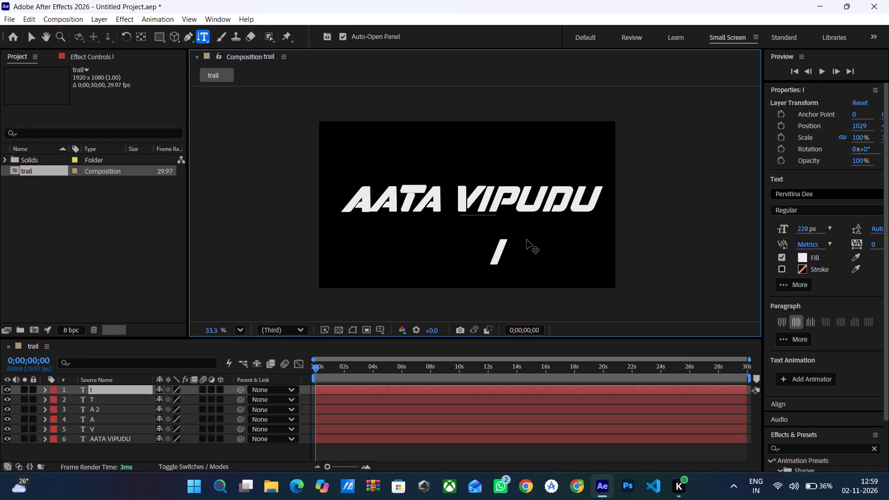
pyautogui.click(510, 232)
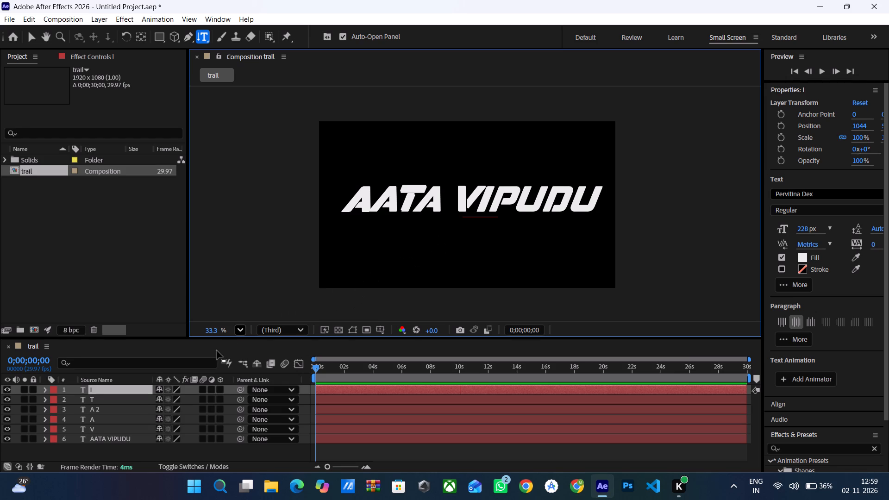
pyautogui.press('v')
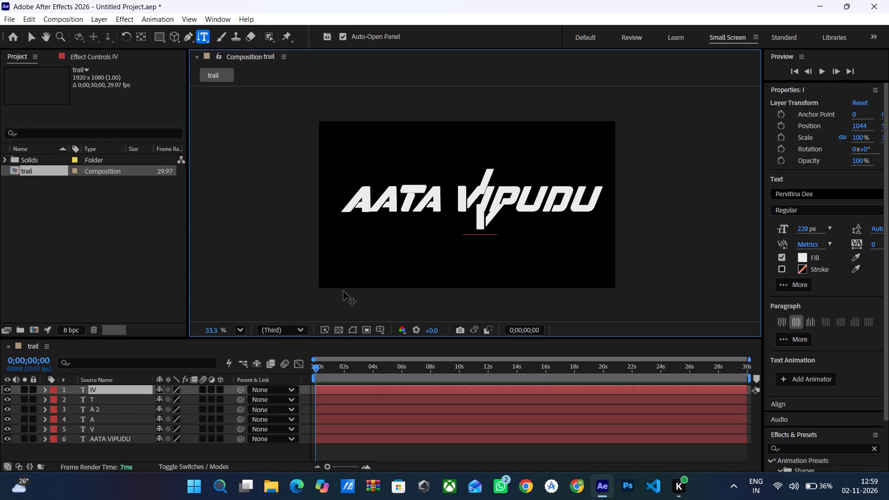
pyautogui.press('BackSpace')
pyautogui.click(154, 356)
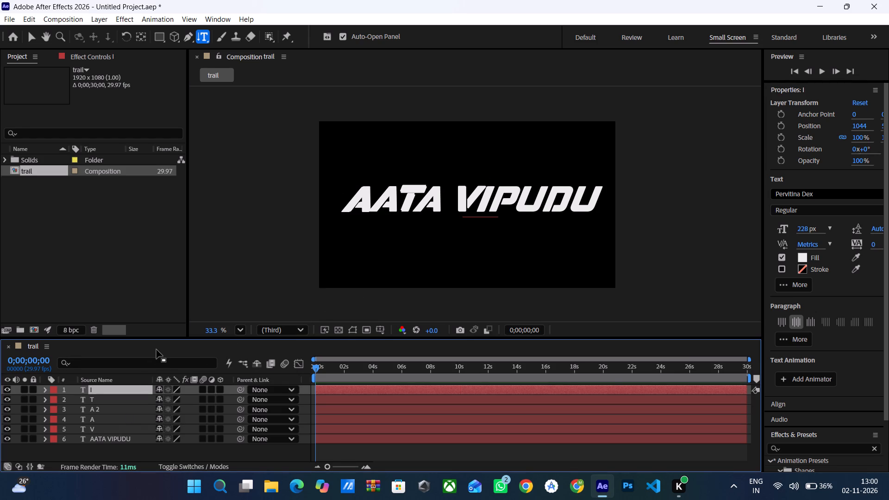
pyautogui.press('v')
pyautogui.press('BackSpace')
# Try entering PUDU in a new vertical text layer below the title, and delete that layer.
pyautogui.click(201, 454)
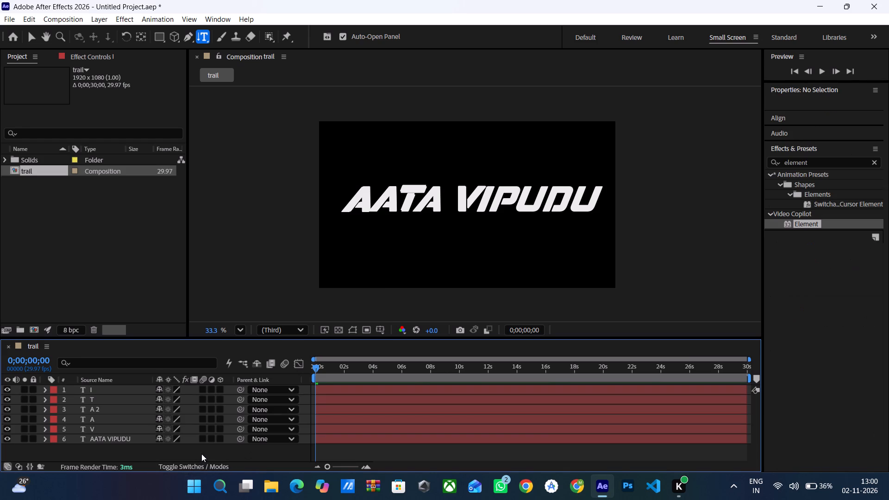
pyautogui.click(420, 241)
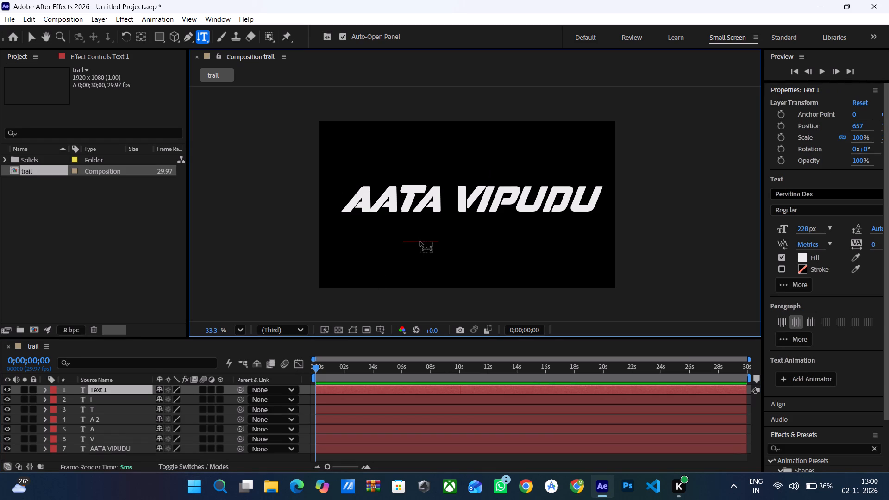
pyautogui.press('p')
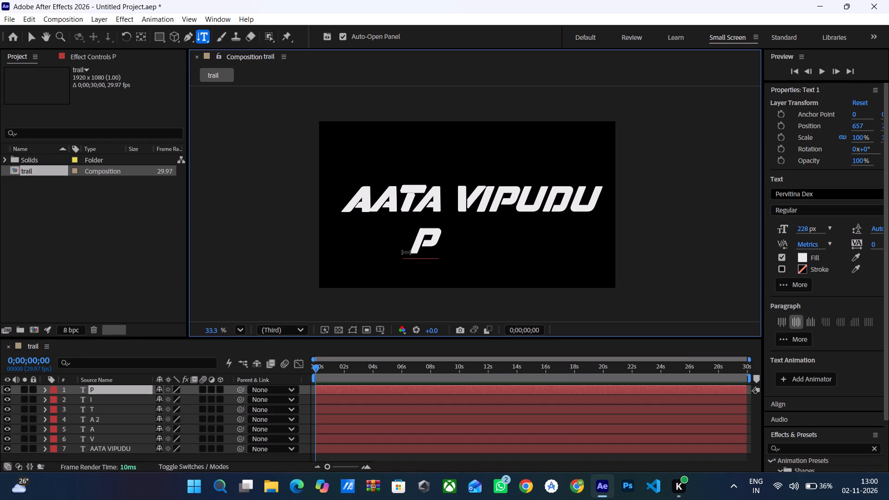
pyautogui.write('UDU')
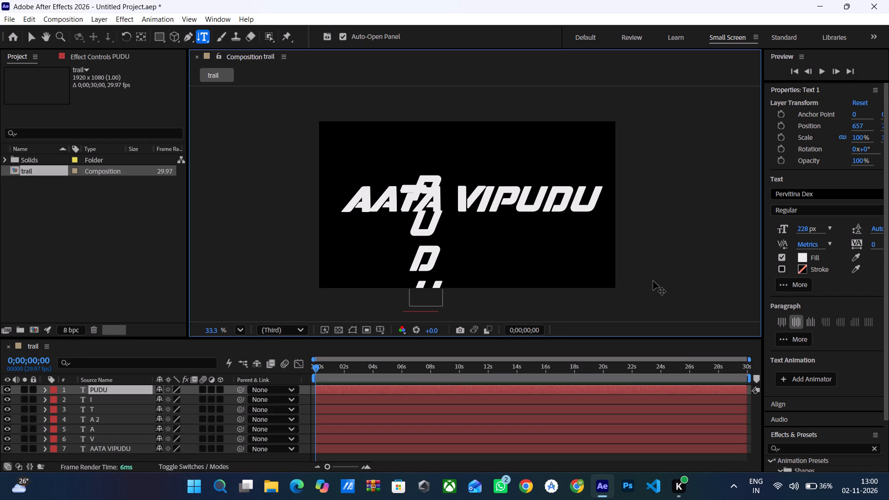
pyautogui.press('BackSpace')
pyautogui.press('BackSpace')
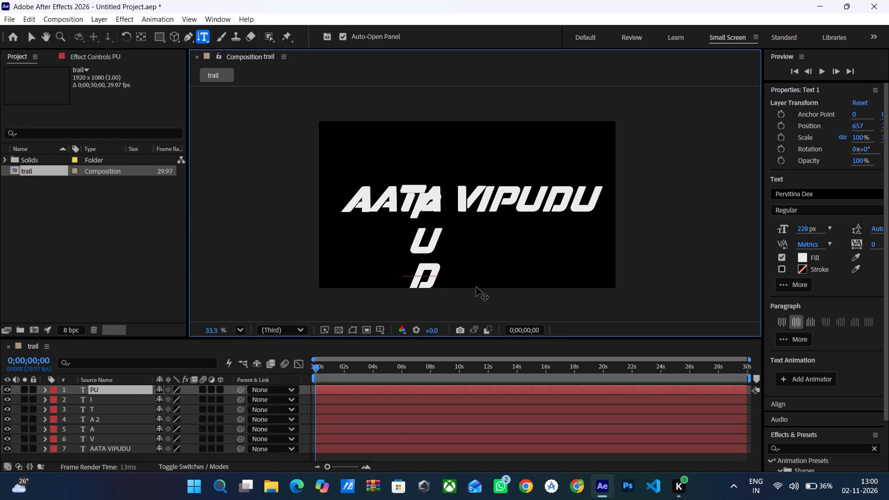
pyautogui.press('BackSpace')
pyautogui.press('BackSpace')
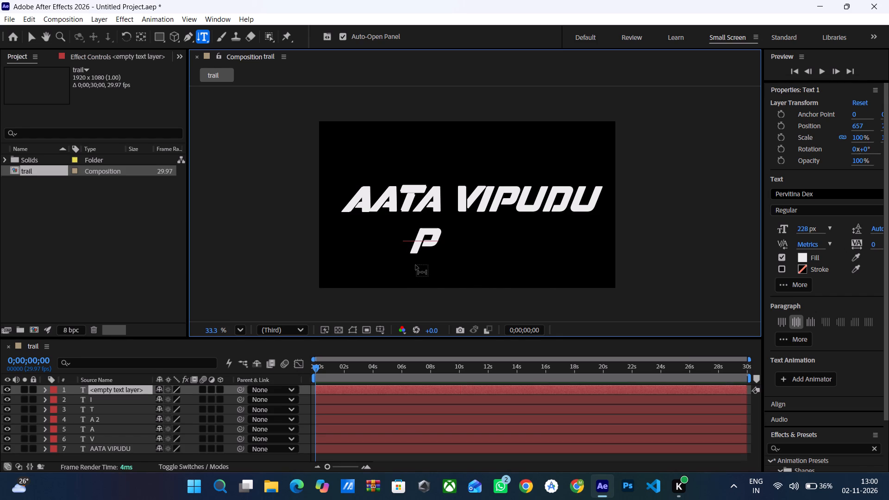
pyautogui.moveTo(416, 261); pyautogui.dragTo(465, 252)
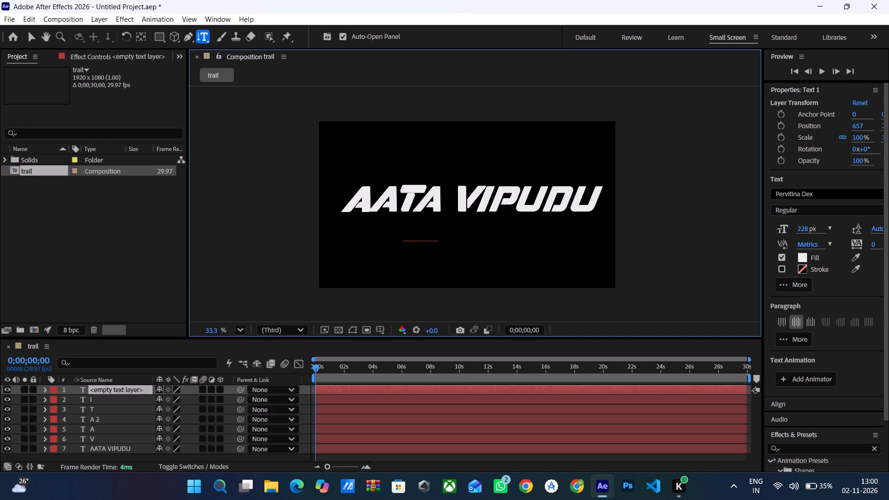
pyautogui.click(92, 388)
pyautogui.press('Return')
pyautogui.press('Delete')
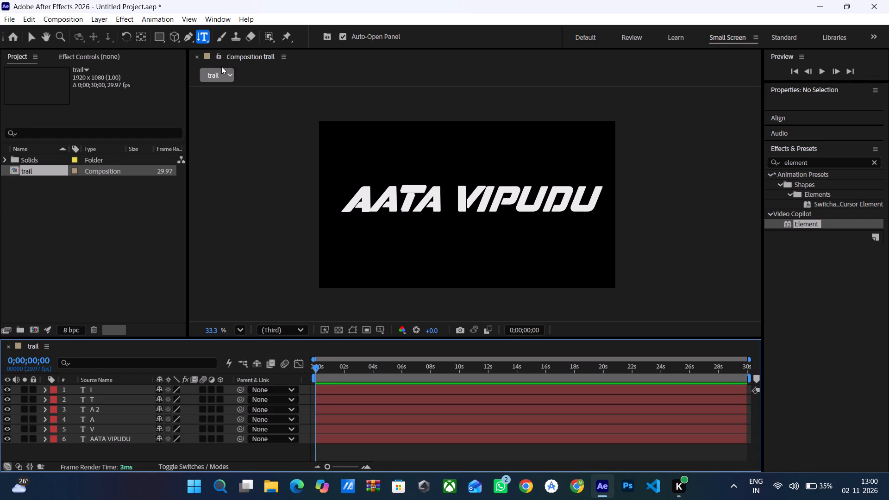
# Switch to the Horizontal Type tool and add a new text layer reading PUDU below the title at about X 318.
pyautogui.click(198, 41)
pyautogui.click(203, 41)
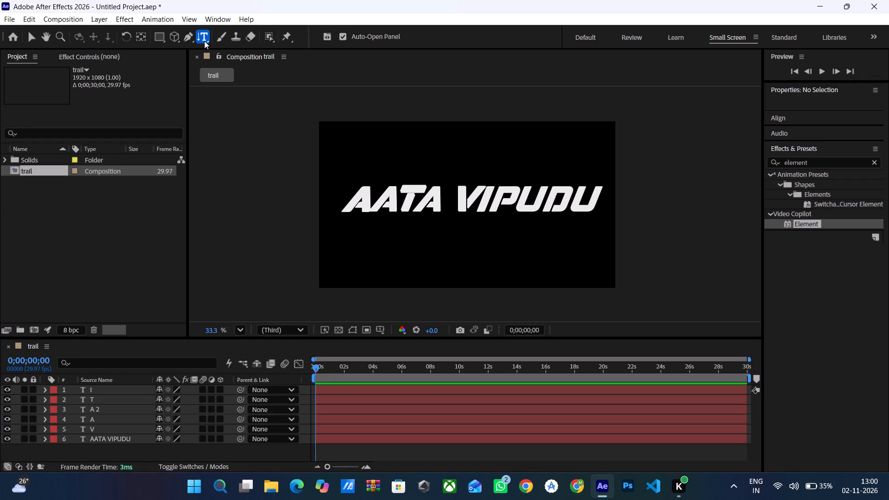
pyautogui.click(229, 40)
pyautogui.click(368, 250)
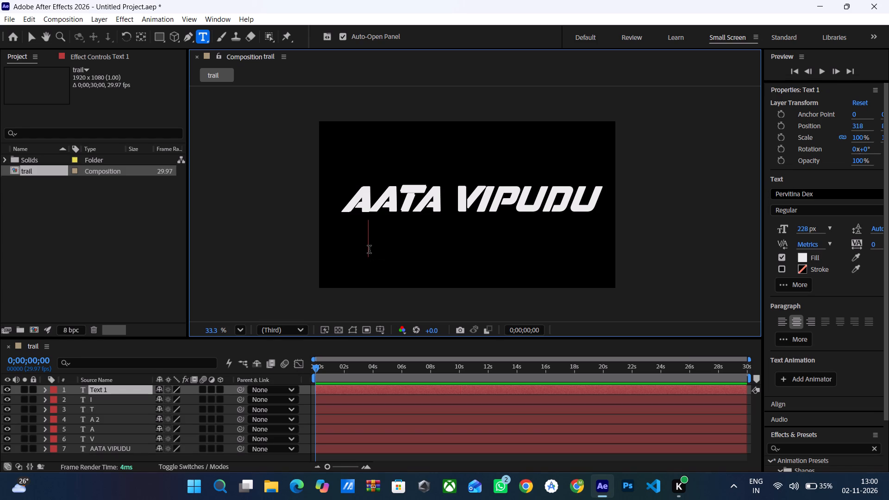
pyautogui.write('PUDU')
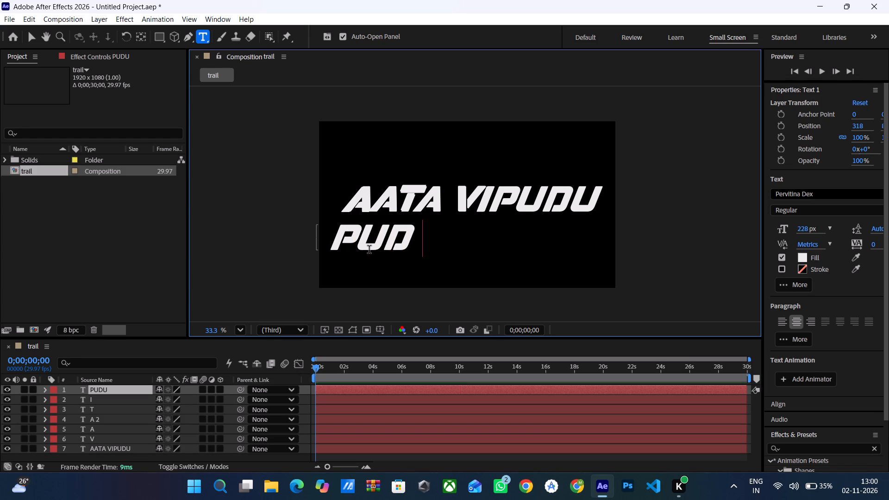
# Move the PUDU text layer onto the PUDU letters of the AATA VIPUDU title, at about X 1428.
pyautogui.moveTo(424, 290); pyautogui.dragTo(596, 257)
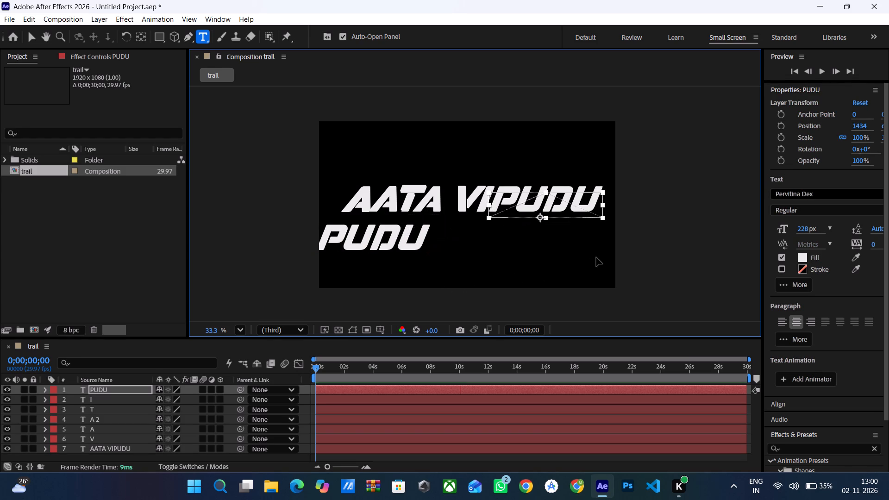
pyautogui.moveTo(596, 257); pyautogui.dragTo(599, 251)
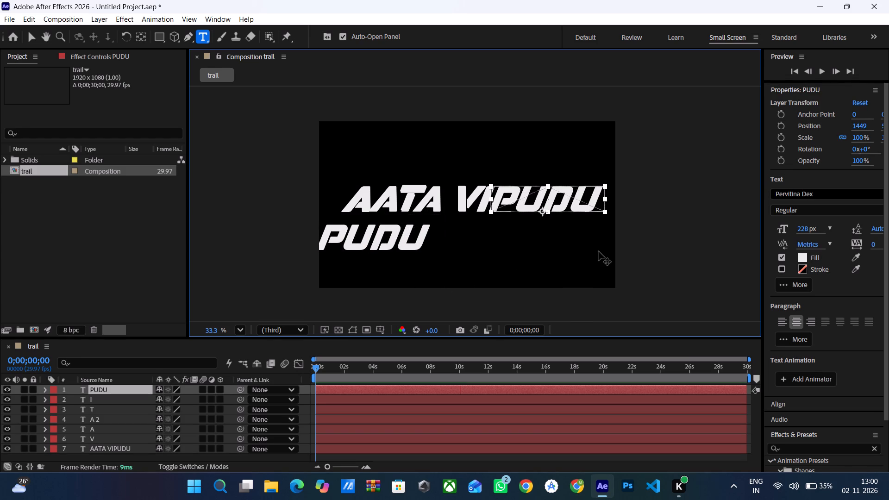
pyautogui.click(590, 232)
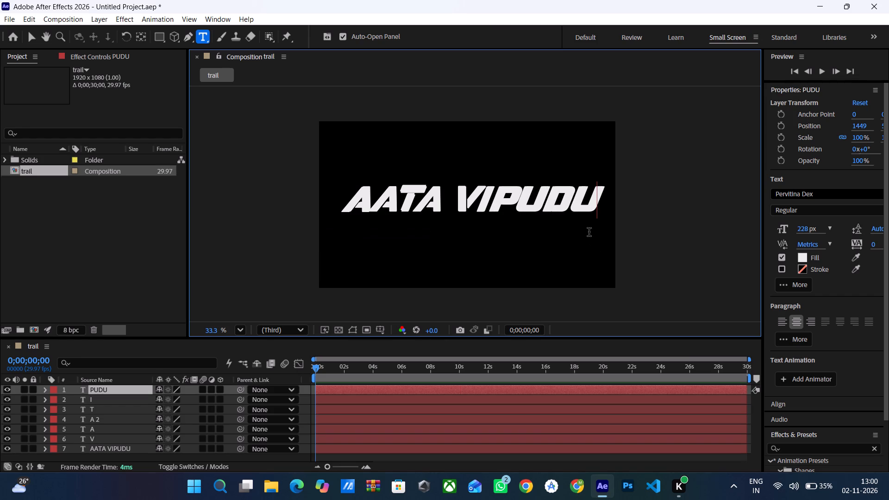
pyautogui.click(601, 240)
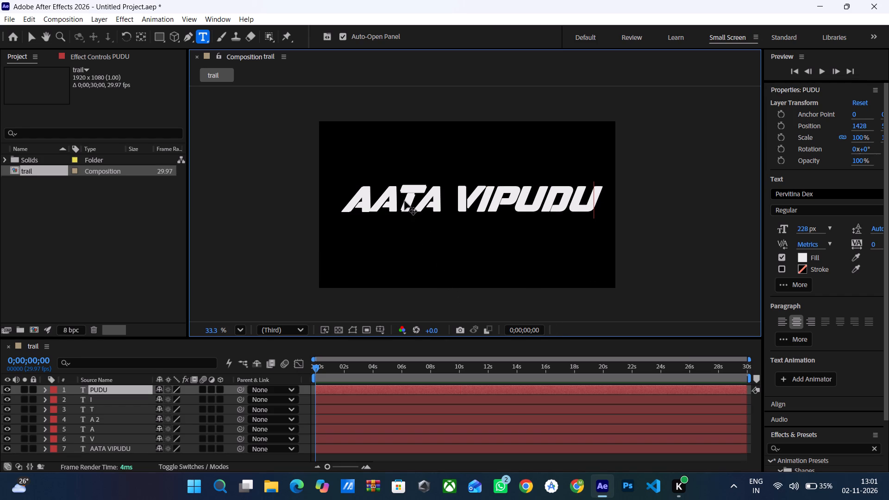
# Select the T text layer and nudge it slightly on the title's T, to about X 549.
pyautogui.click(194, 349)
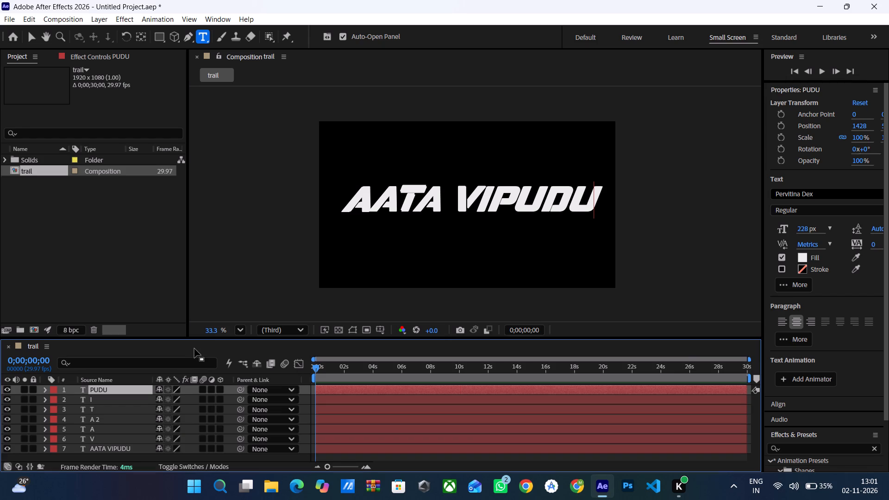
pyautogui.click(407, 206)
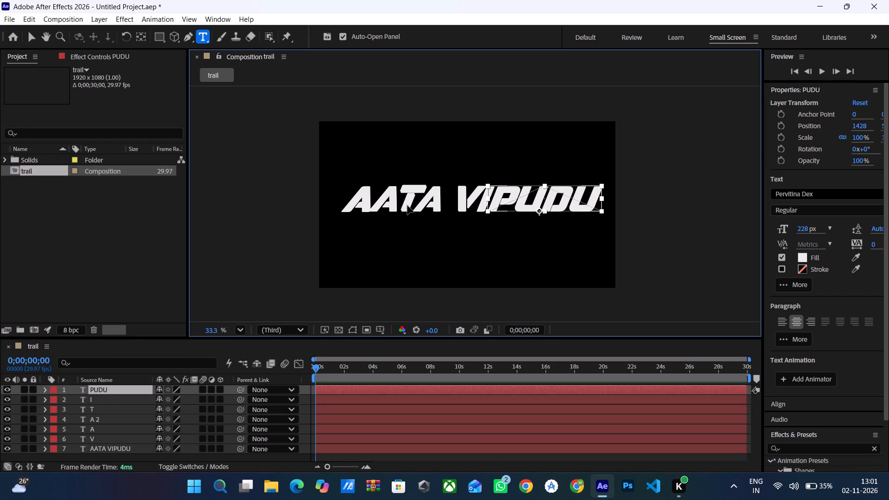
pyautogui.click(185, 349)
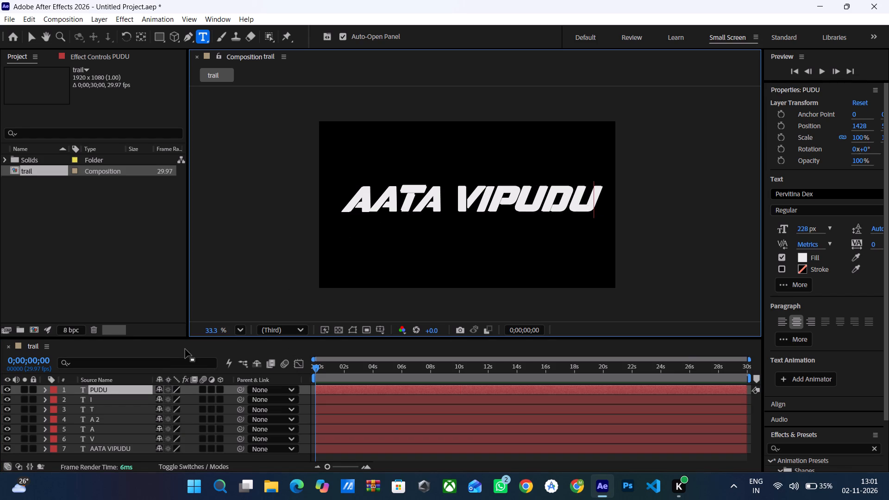
pyautogui.click(110, 407)
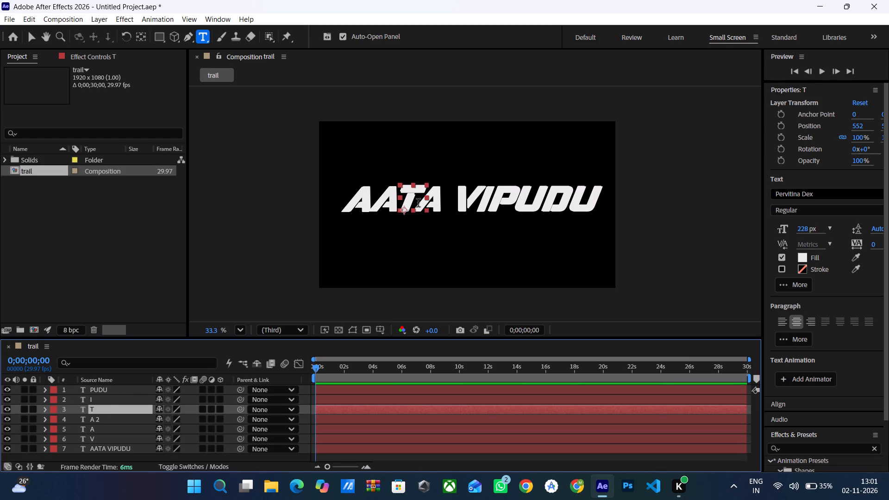
pyautogui.click(220, 346)
pyautogui.click(406, 195)
pyautogui.click(414, 202)
pyautogui.click(447, 254)
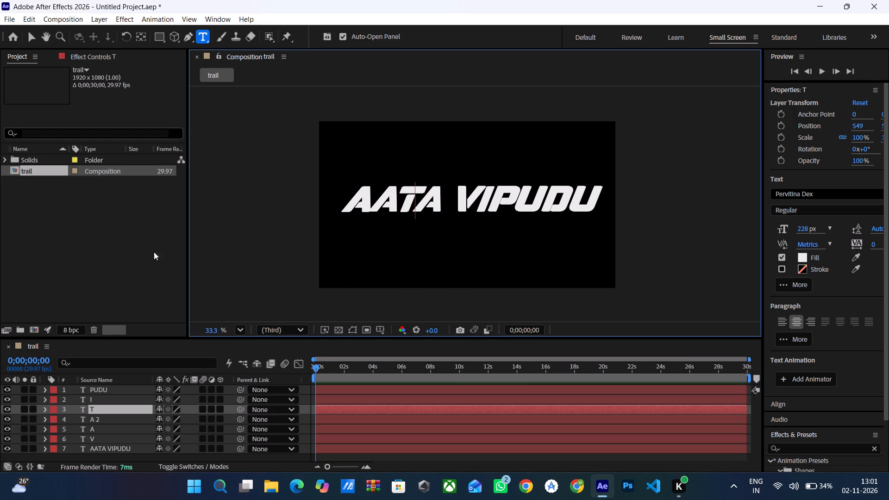
# Turn off the visibility of the original AATA VIPUDU layer in the trail composition.
pyautogui.scroll(-4, 139, 367)
pyautogui.scroll(-5, 134, 451)
pyautogui.scroll(9, 159, 403)
pyautogui.scroll(-3, 172, 379)
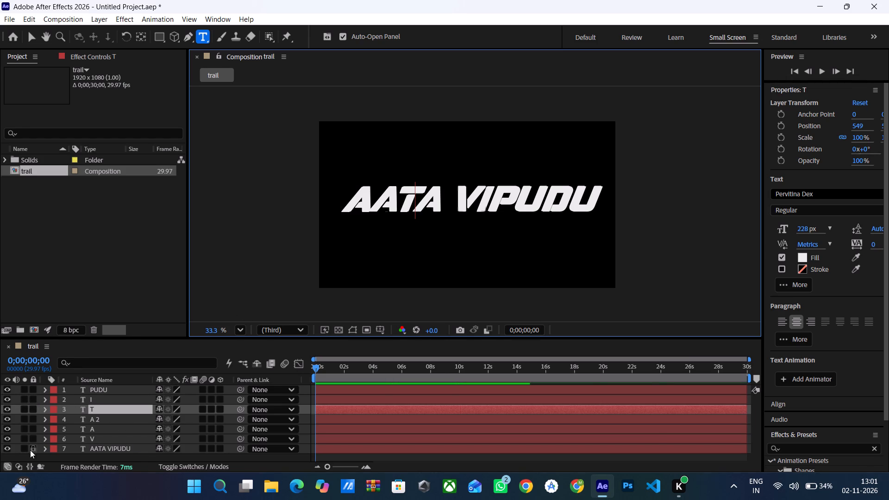
pyautogui.scroll(-2, 44, 434)
pyautogui.click(6, 450)
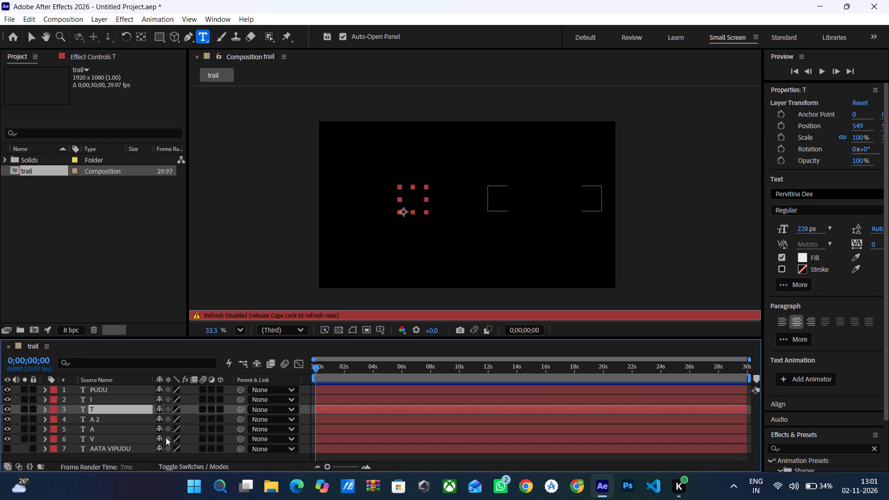
# Mark the AATA VIPUDU layer as shy and hide shy layers from the timeline.
pyautogui.click(157, 448)
pyautogui.click(257, 366)
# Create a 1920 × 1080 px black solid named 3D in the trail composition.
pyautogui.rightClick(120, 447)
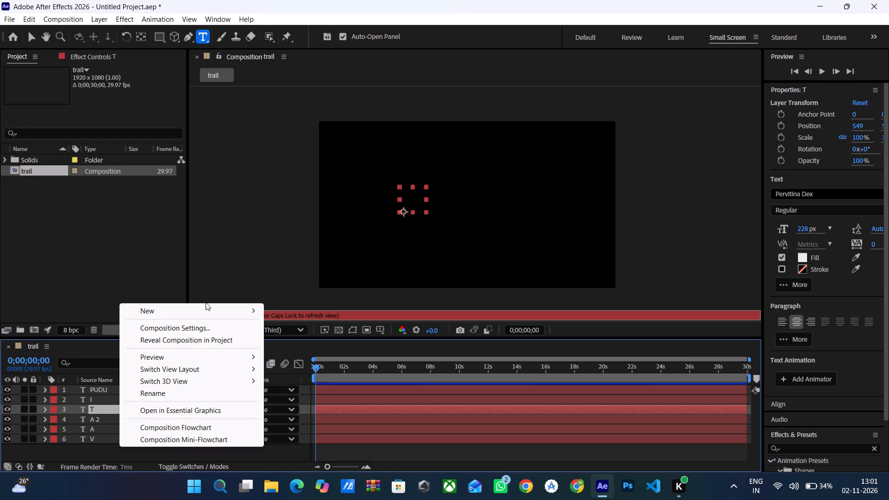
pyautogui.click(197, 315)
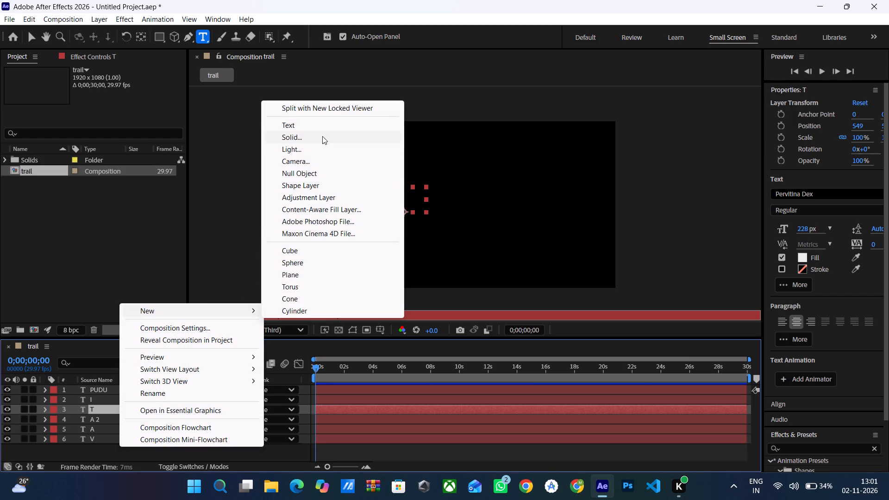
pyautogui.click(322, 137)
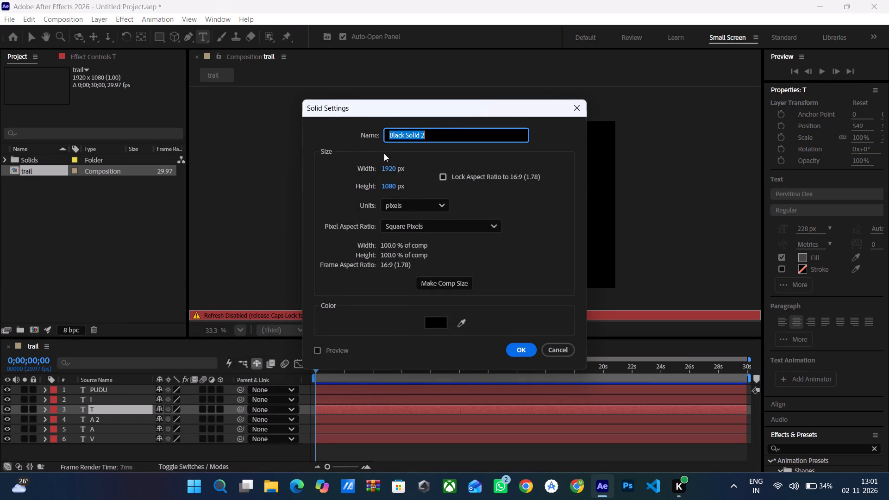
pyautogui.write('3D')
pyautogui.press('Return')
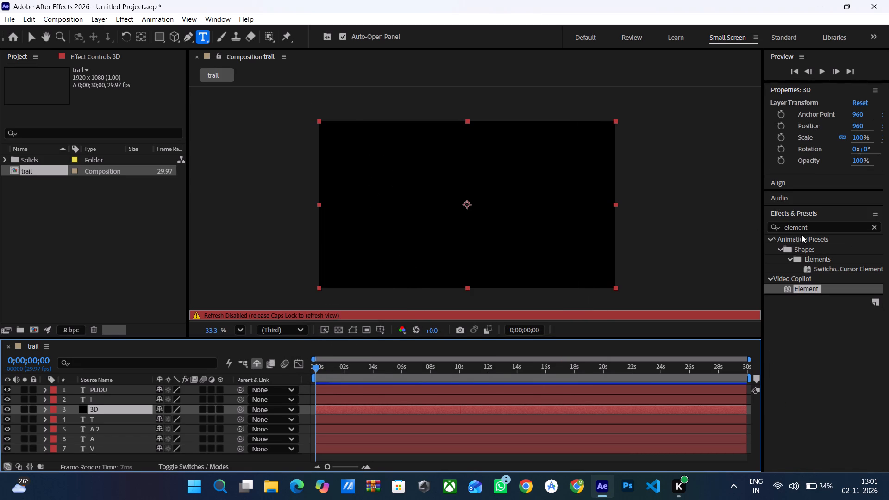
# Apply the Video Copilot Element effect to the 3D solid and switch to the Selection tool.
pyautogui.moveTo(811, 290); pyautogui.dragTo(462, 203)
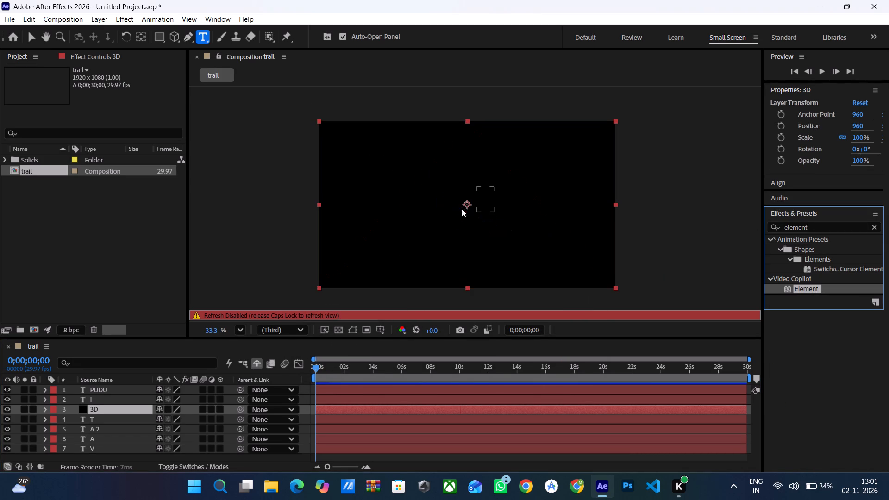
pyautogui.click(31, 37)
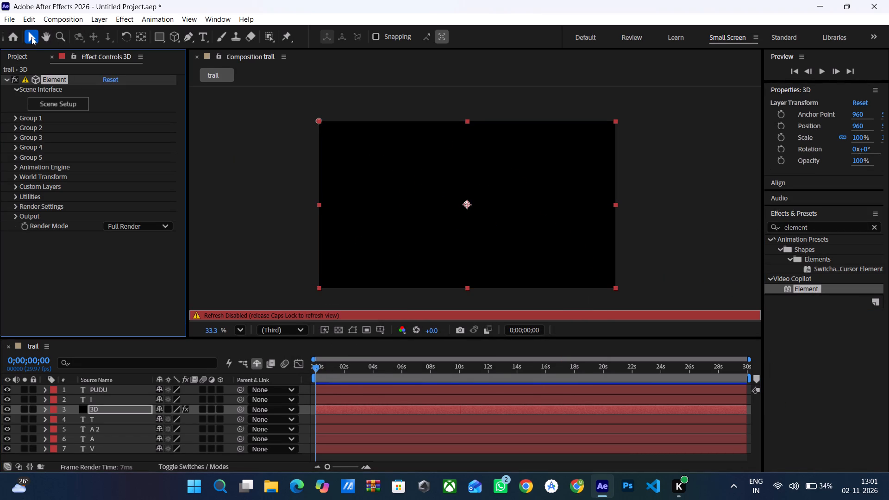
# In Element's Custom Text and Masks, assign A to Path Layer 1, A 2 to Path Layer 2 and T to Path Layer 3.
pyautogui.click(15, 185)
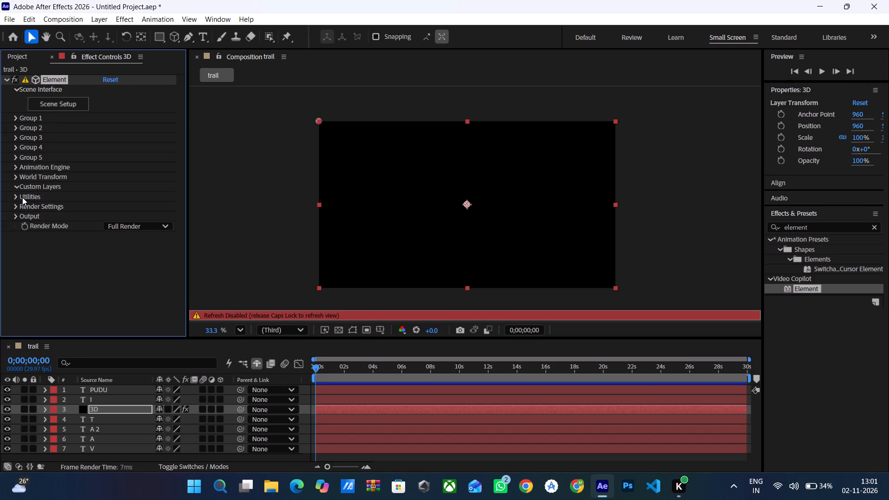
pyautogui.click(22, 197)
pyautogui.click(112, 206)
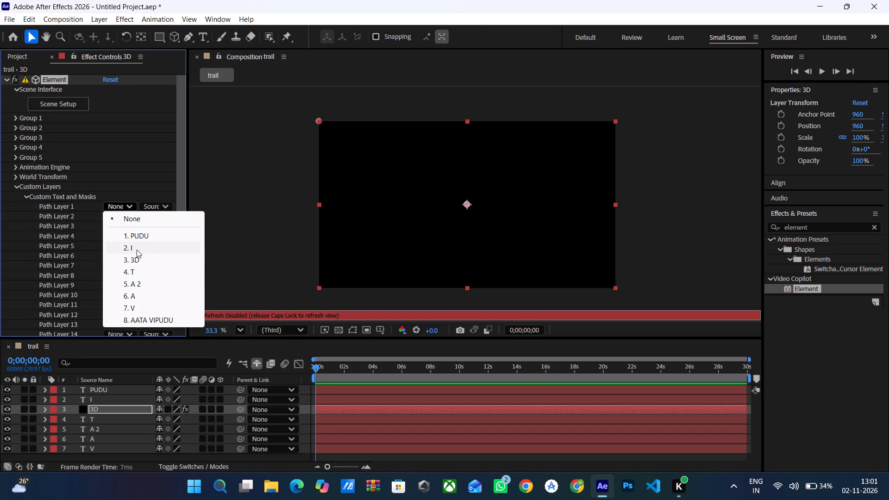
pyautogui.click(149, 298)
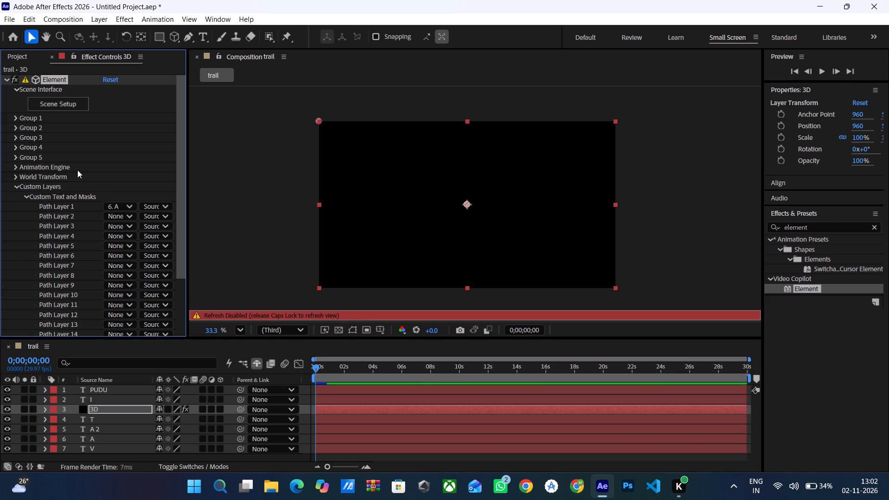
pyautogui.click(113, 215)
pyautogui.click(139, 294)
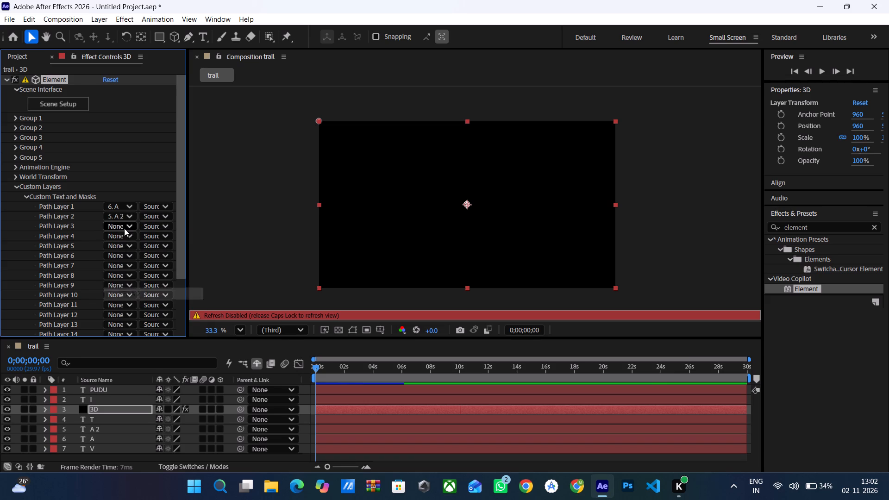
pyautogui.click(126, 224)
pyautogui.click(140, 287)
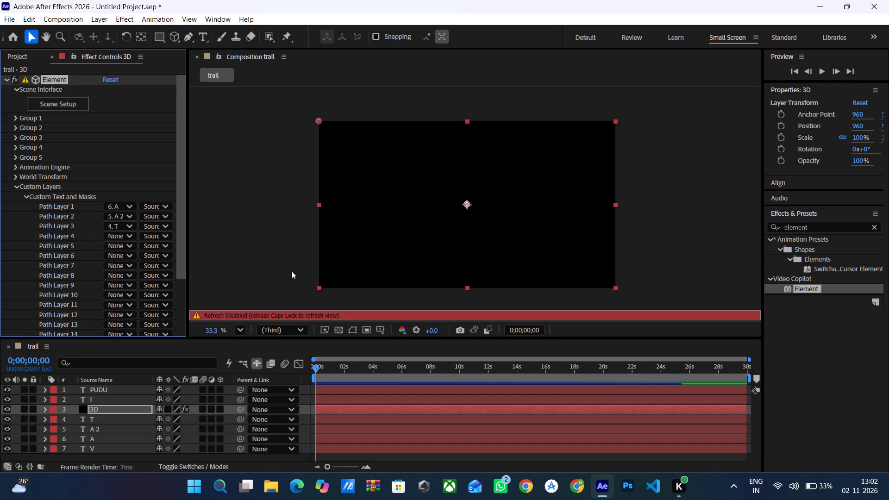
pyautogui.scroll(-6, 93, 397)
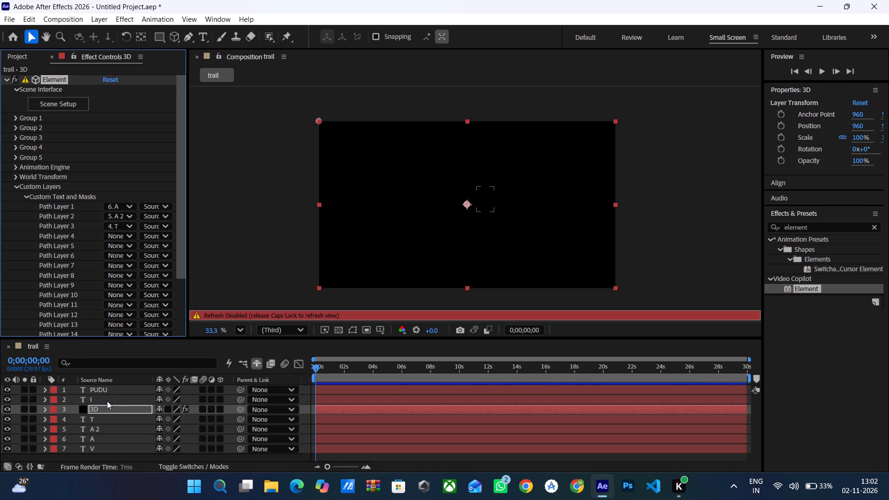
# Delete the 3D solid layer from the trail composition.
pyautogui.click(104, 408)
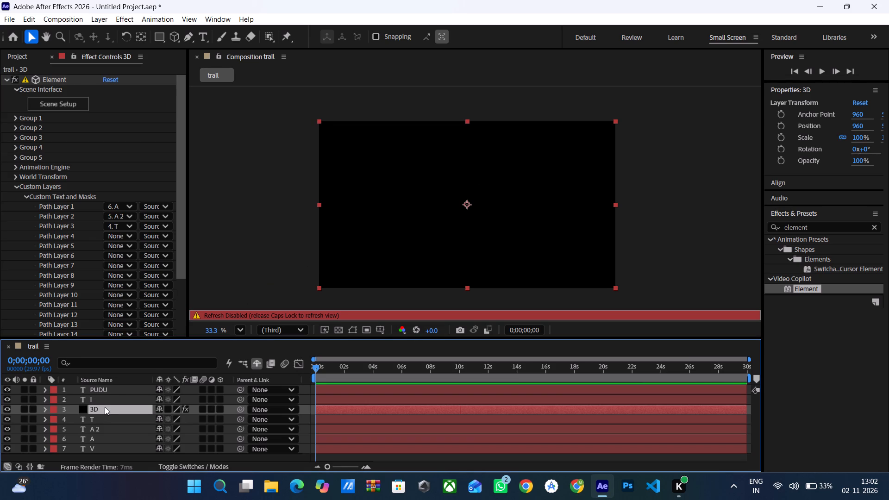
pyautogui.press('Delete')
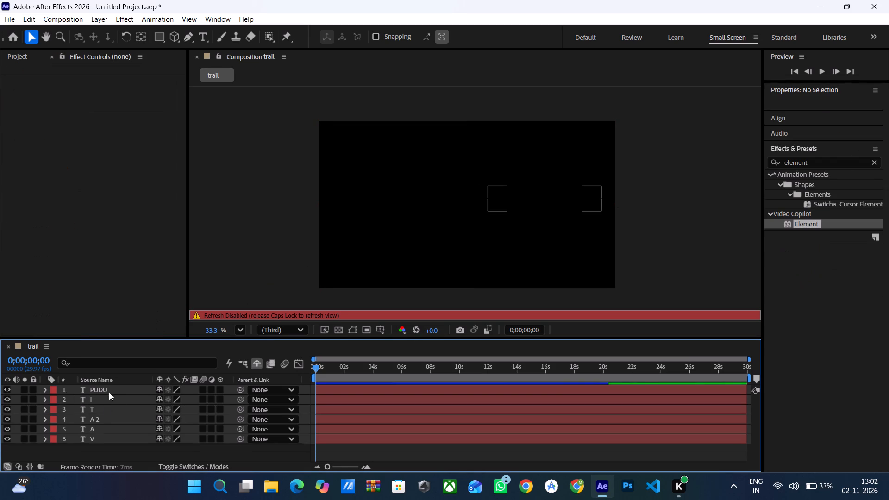
# Check the separate letter layers of the AATA VIPUDU title in the timeline for completeness.
pyautogui.click(134, 451)
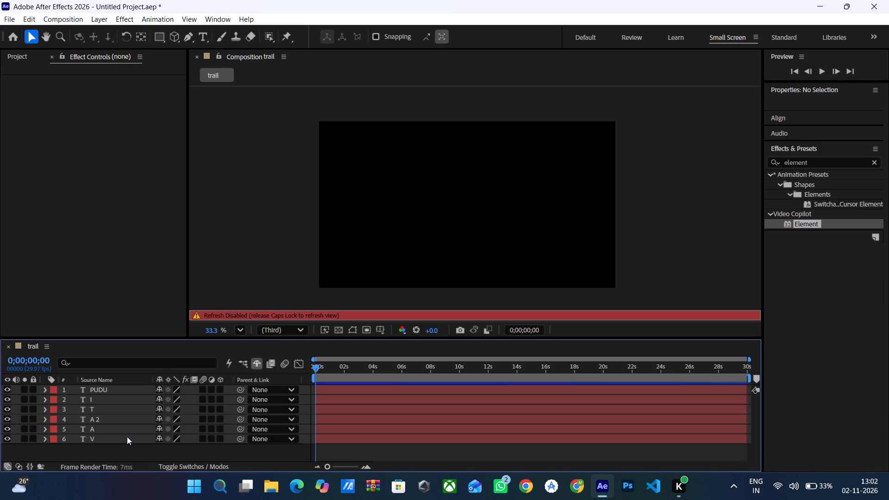
pyautogui.click(125, 434)
pyautogui.click(122, 414)
pyautogui.click(125, 394)
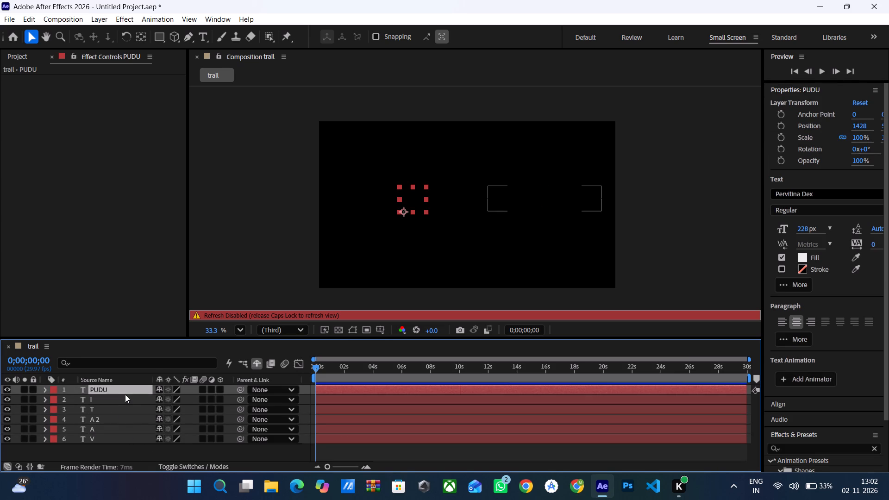
pyautogui.click(6, 438)
pyautogui.click(6, 438)
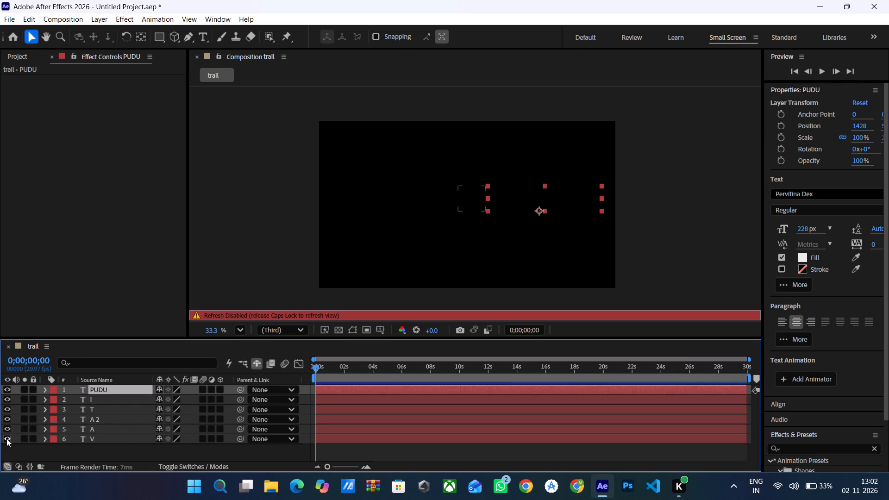
pyautogui.click(708, 258)
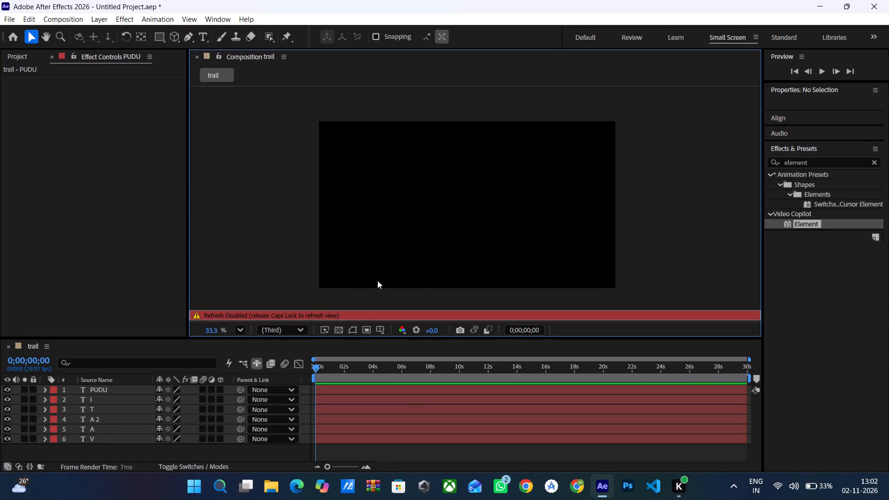
# Duplicate the A 2 text layer to provide another letter A for the word AATA.
pyautogui.click(95, 420)
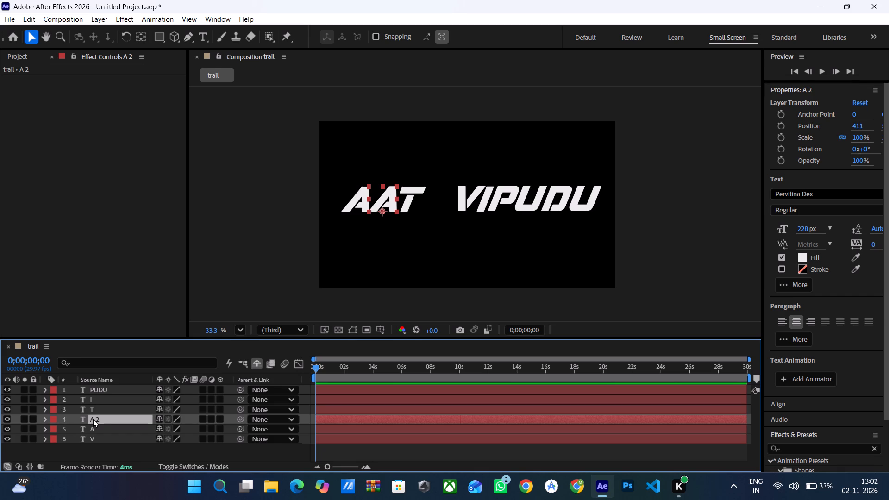
pyautogui.hotkey('ctrl', 'd')
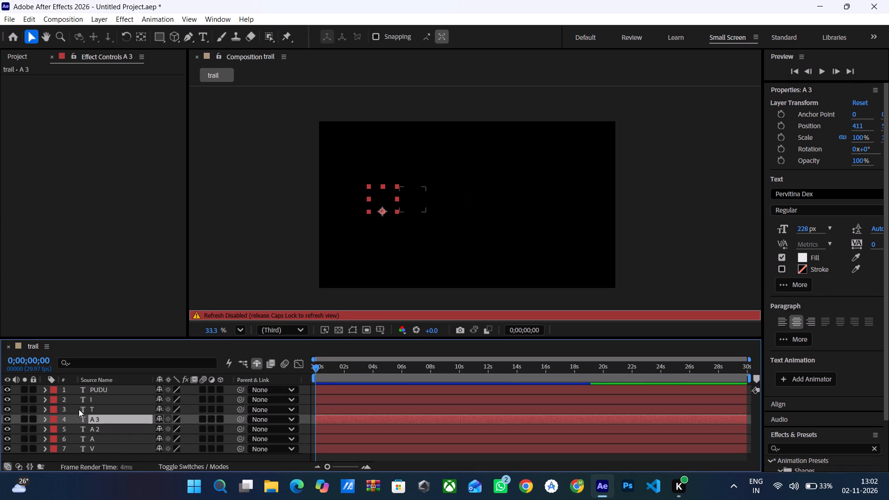
pyautogui.click(96, 419)
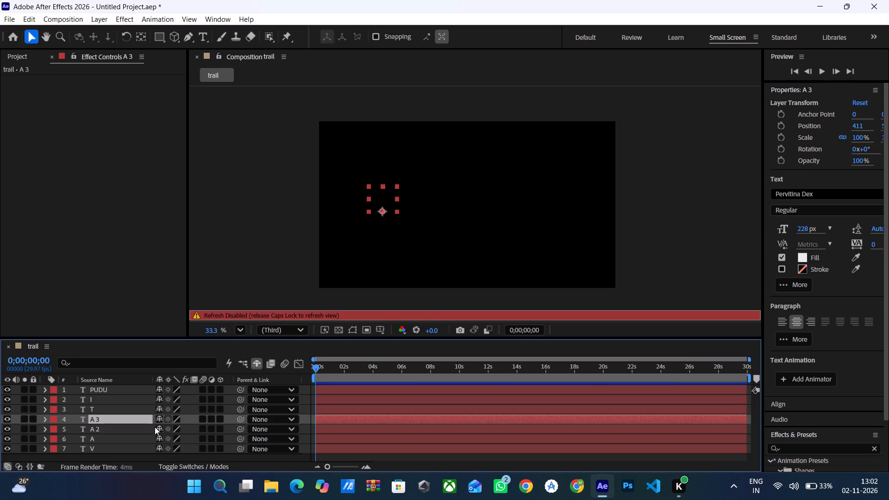
# Enlarge the timeline area and create a 1920 × 1080 px black solid named 3D in the trail composition.
pyautogui.scroll(-5, 155, 426)
pyautogui.scroll(-3, 78, 434)
pyautogui.moveTo(220, 338); pyautogui.dragTo(230, 319)
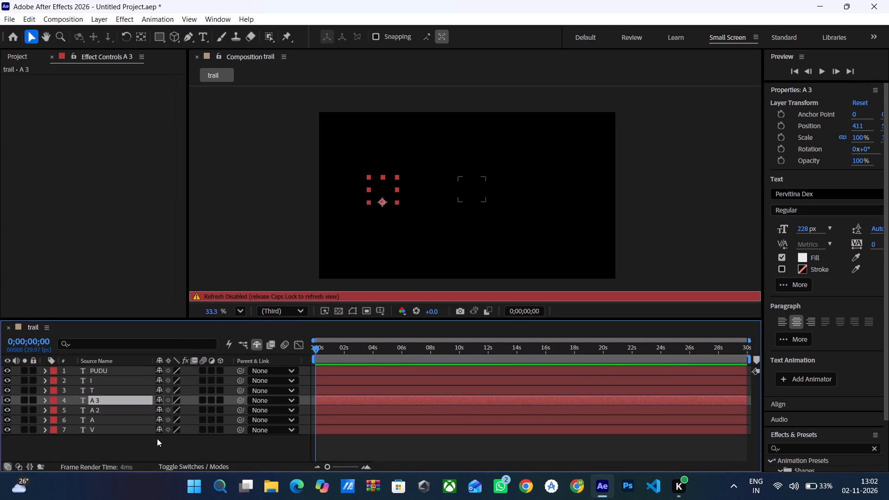
pyautogui.rightClick(157, 437)
pyautogui.click(241, 300)
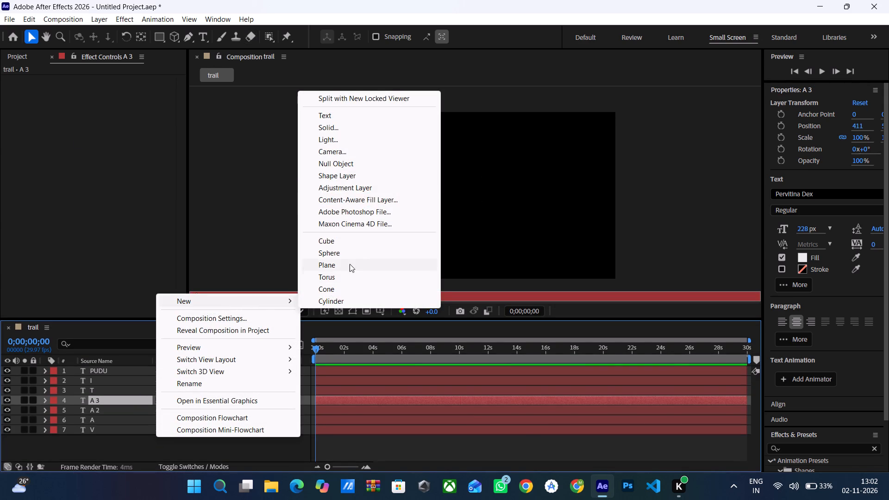
pyautogui.click(374, 126)
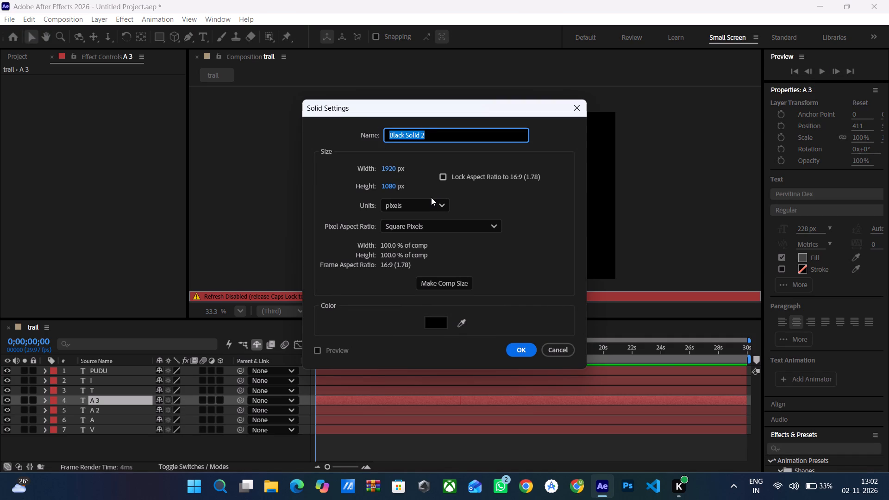
pyautogui.write('3D')
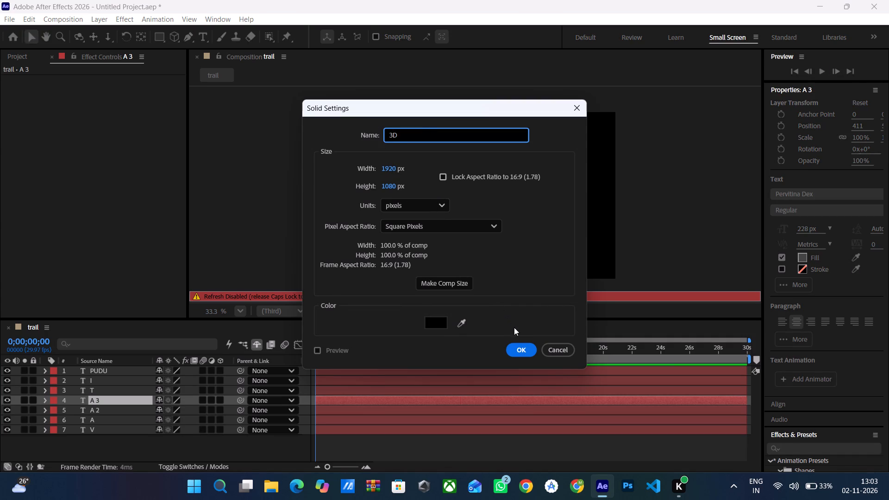
pyautogui.click(520, 346)
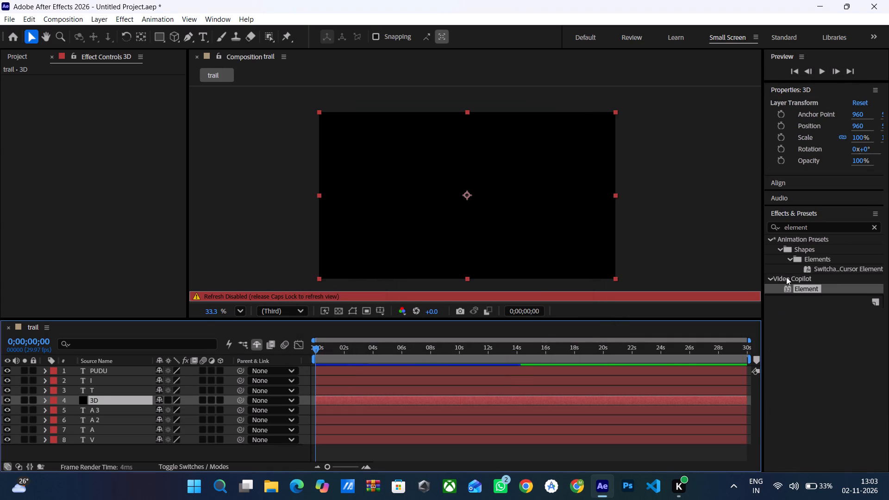
# Apply the Video Copilot Element effect to the new 3D solid.
pyautogui.moveTo(804, 287); pyautogui.dragTo(753, 279)
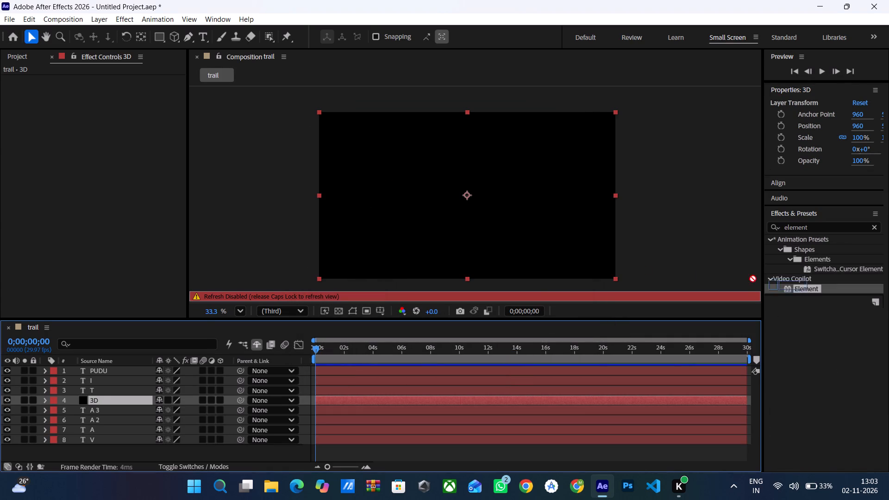
pyautogui.moveTo(753, 279); pyautogui.dragTo(500, 226)
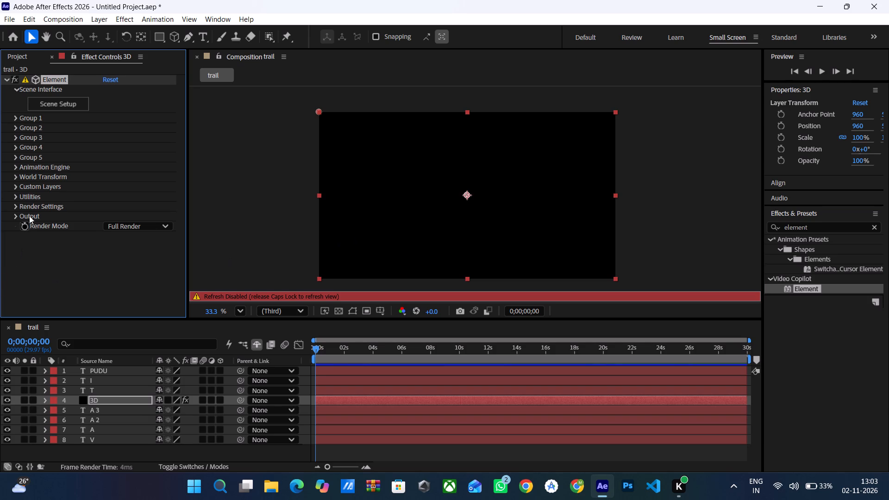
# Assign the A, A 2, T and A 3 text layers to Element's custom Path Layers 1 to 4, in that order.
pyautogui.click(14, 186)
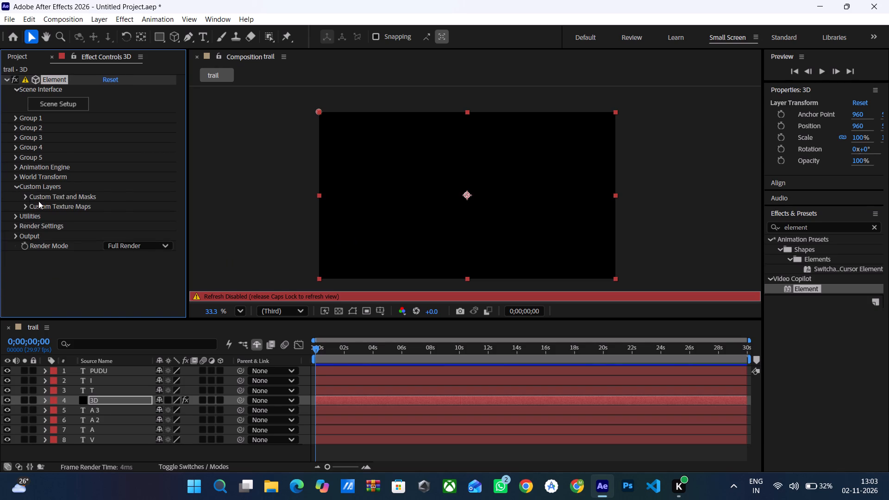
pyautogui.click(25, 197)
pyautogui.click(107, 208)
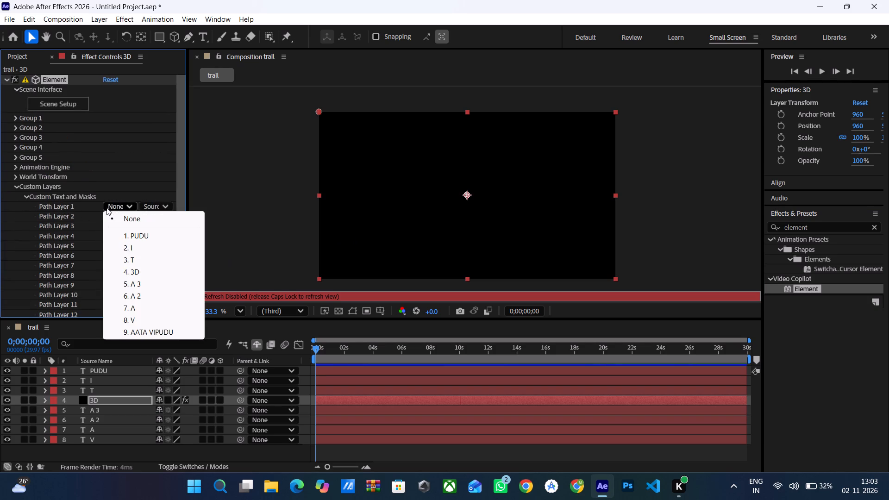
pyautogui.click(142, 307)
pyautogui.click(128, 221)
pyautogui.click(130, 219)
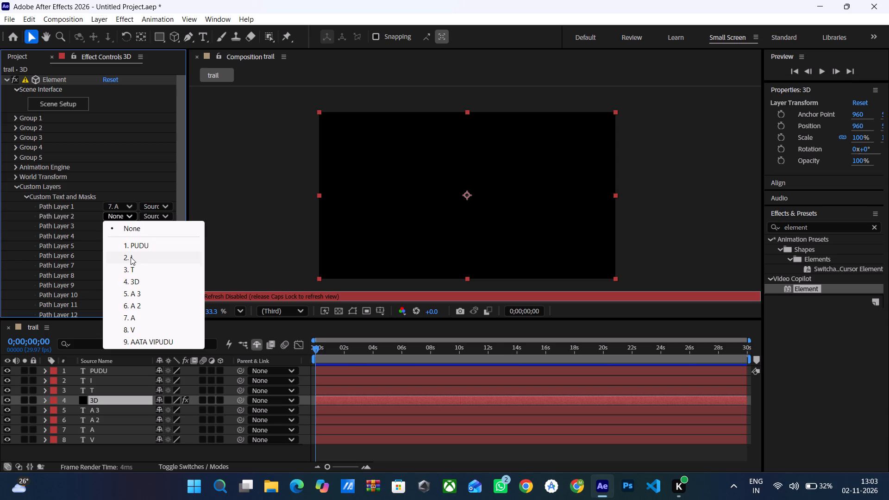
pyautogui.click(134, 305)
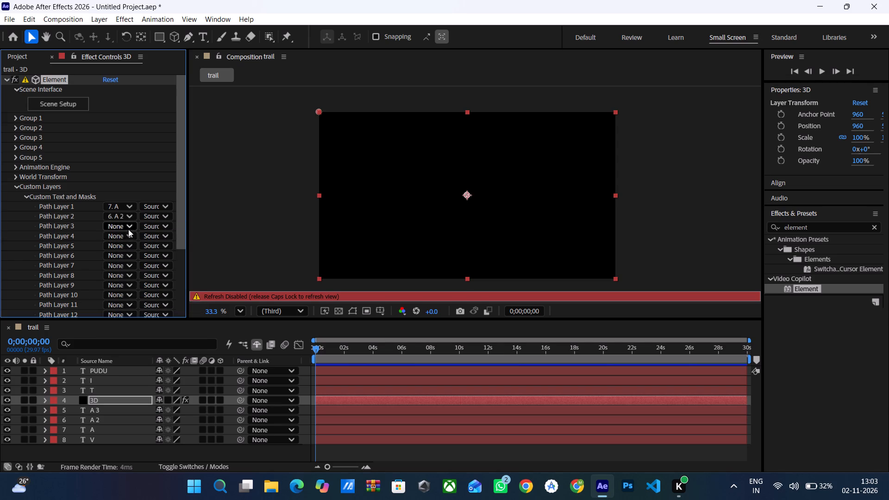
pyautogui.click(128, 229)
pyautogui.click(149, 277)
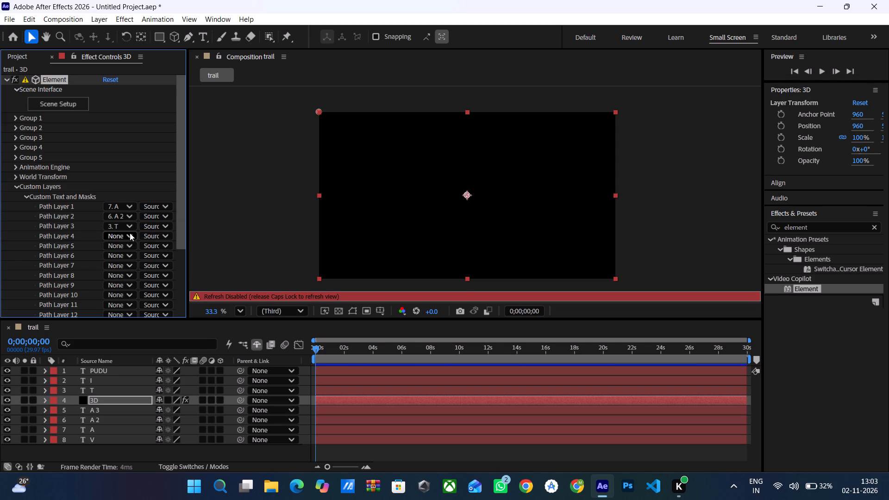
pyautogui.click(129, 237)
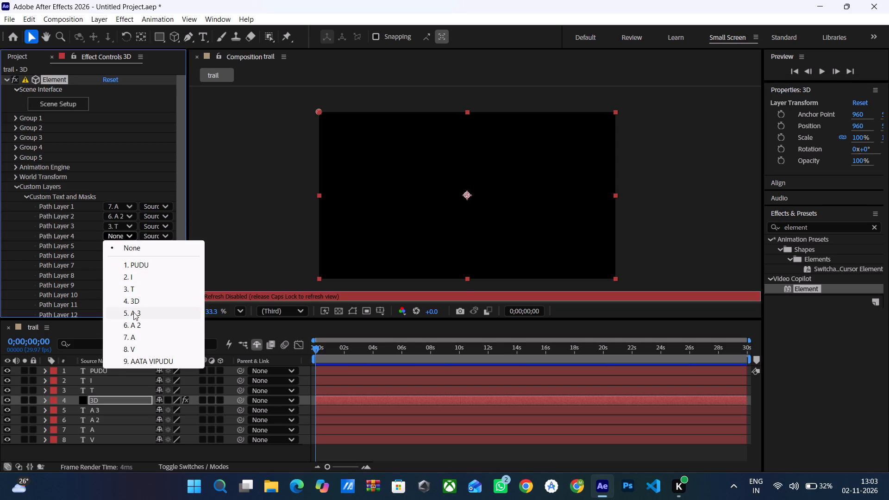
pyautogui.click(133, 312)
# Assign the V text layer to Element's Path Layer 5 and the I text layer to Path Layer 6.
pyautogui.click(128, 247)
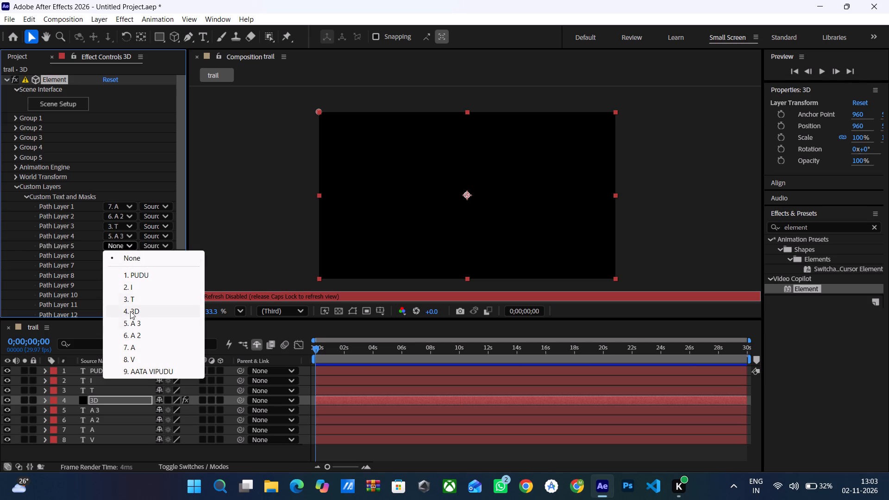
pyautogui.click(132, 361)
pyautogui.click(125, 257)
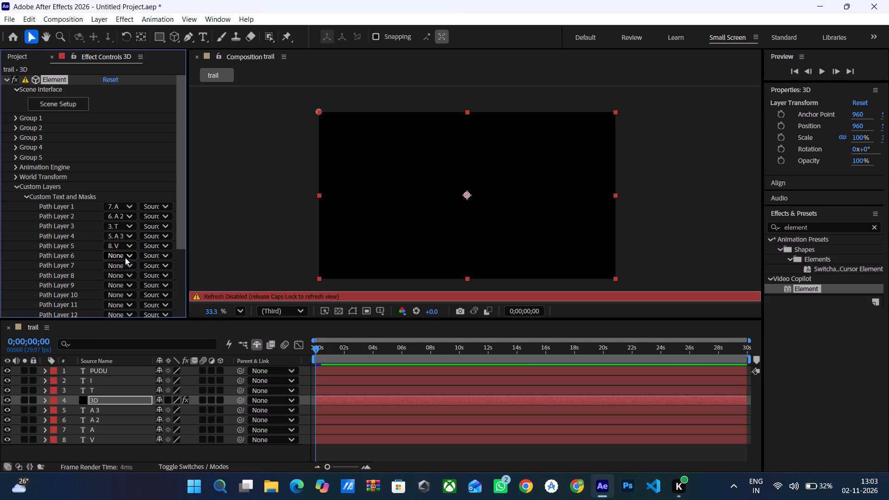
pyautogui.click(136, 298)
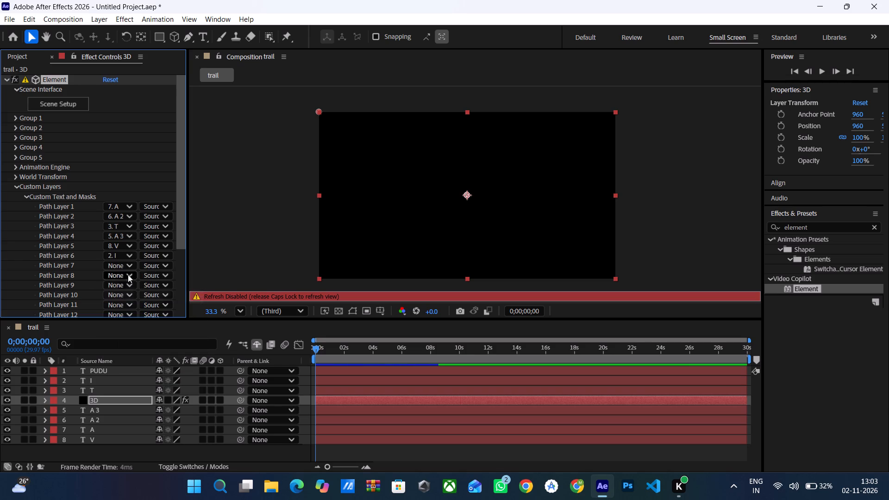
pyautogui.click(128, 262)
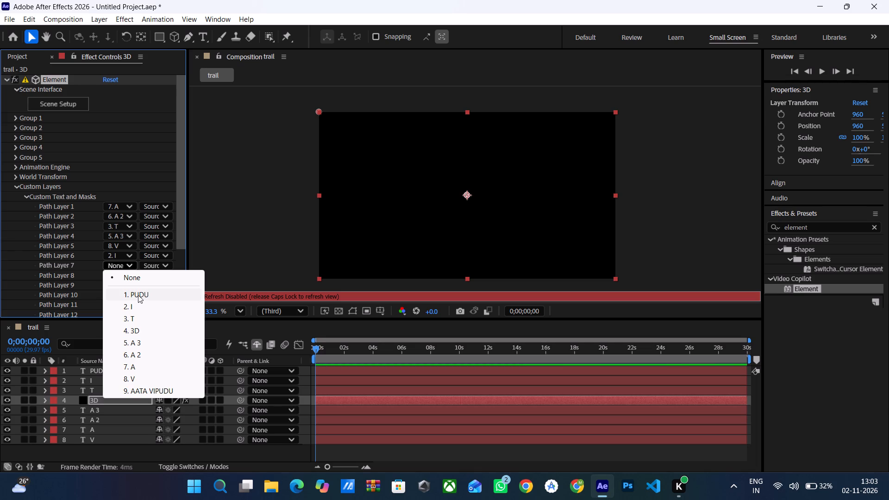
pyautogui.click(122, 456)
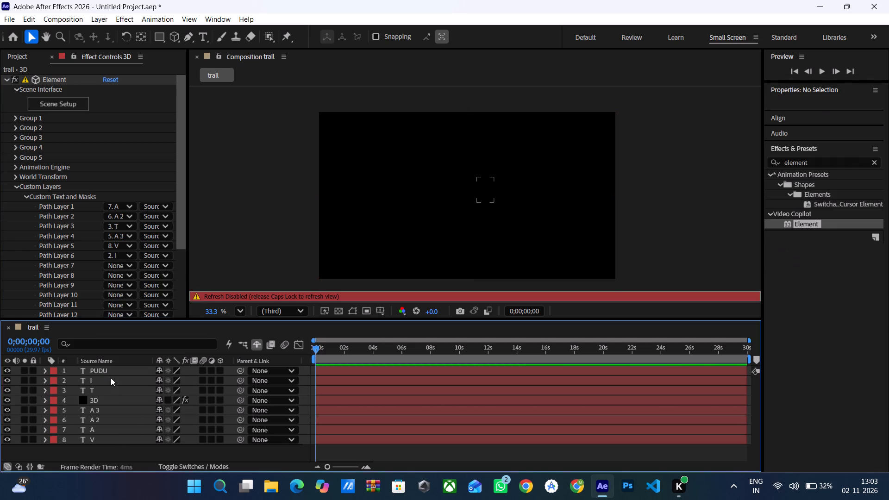
# Delete the PUDU text layer from the trail composition.
pyautogui.click(113, 371)
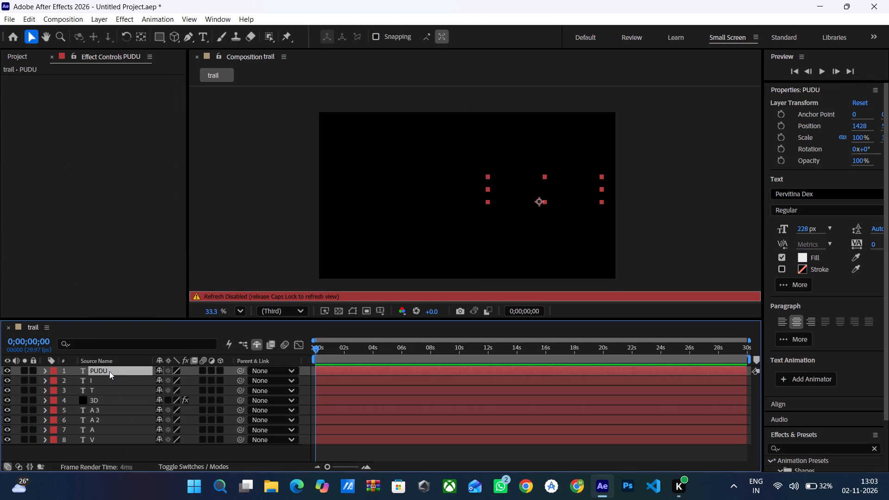
pyautogui.press('BackSpace')
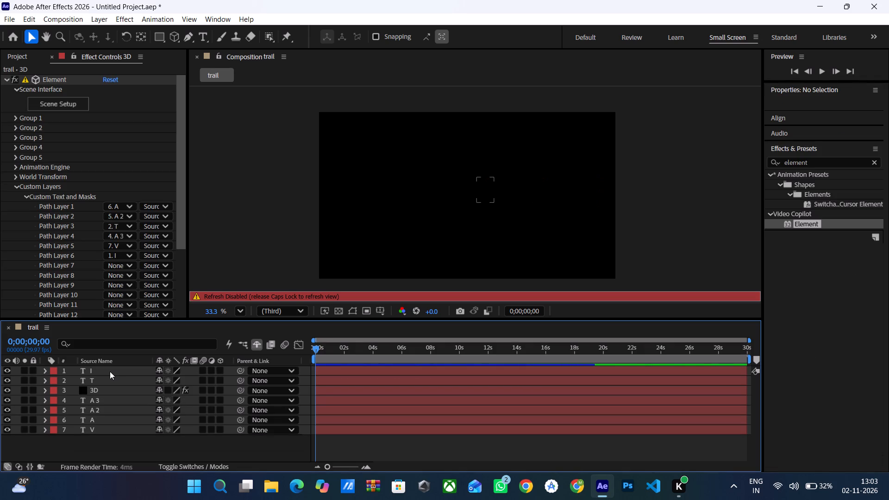
pyautogui.write('DU')
pyautogui.write('PU')
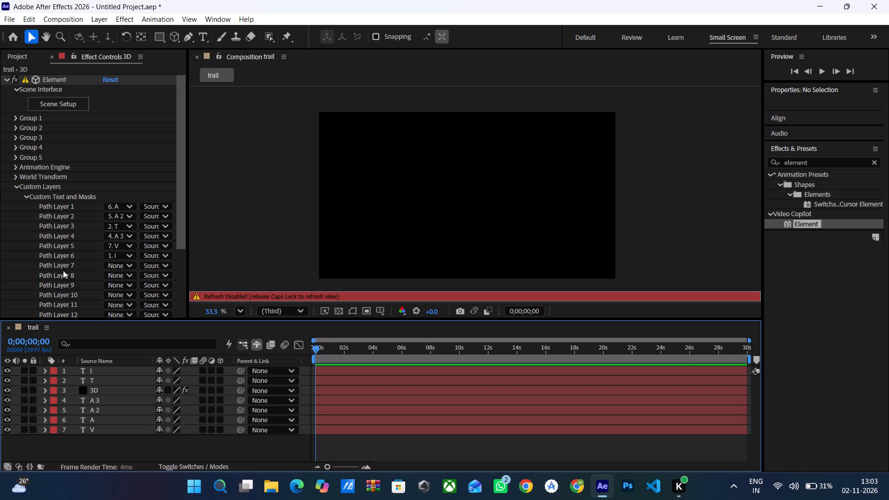
# Collapse the Element settings and delete the 3D solid layer from the trail composition.
pyautogui.click(15, 87)
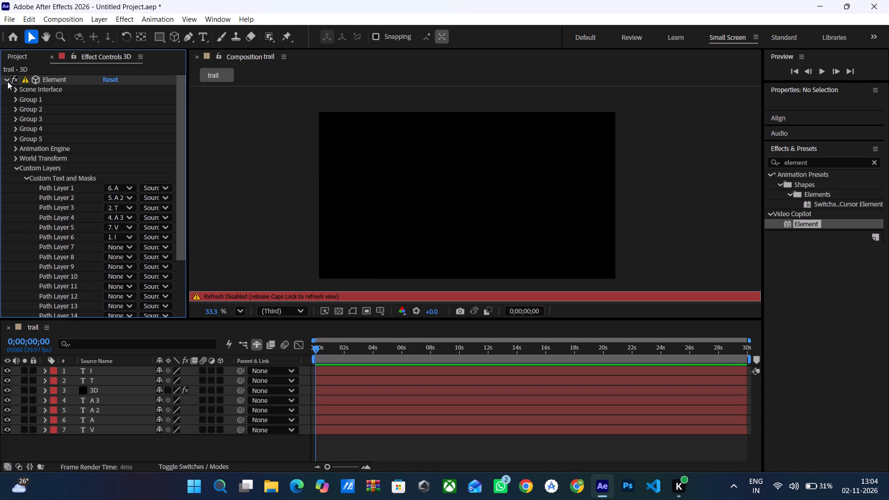
pyautogui.click(5, 80)
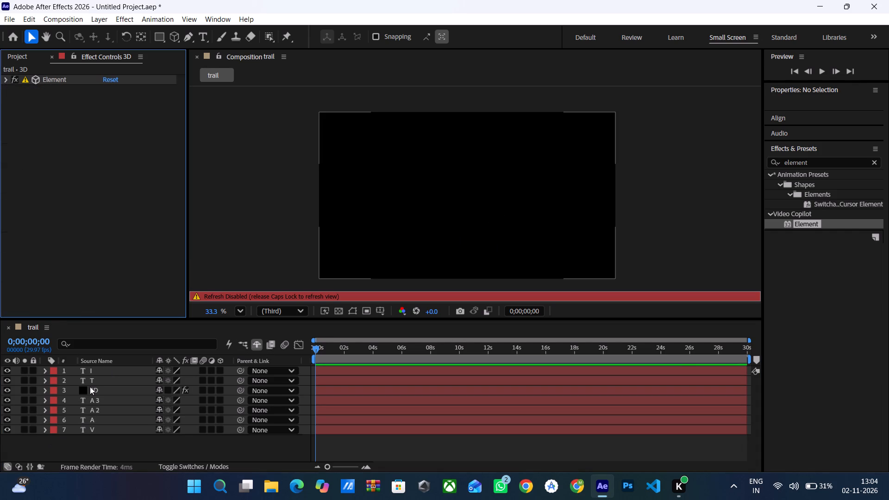
pyautogui.click(90, 390)
pyautogui.press('Delete')
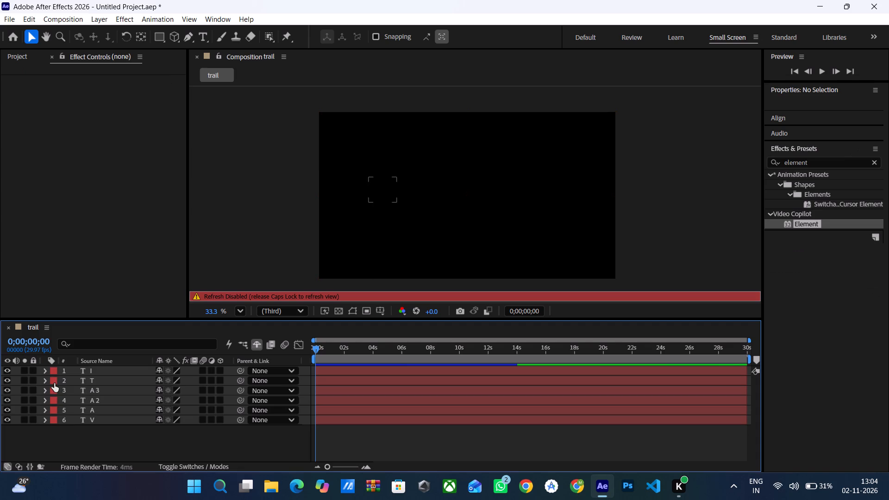
# Create a new text layer reading DUPU in the trail composition.
pyautogui.rightClick(131, 444)
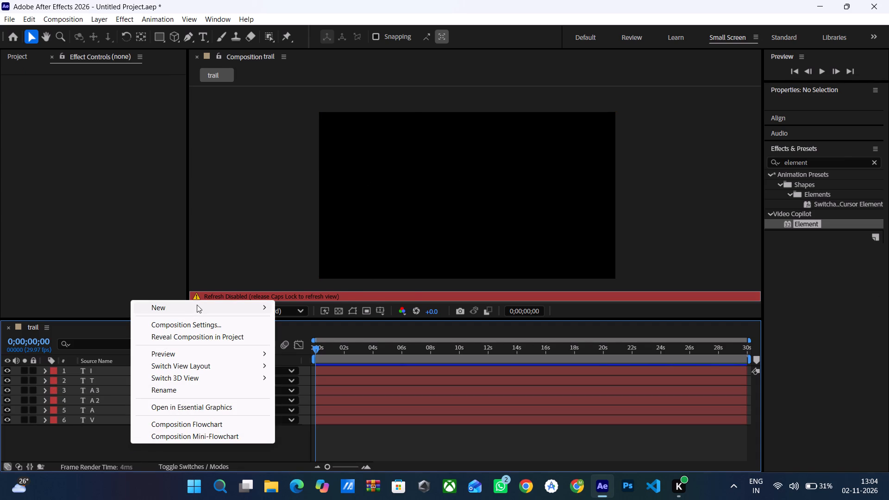
pyautogui.click(197, 305)
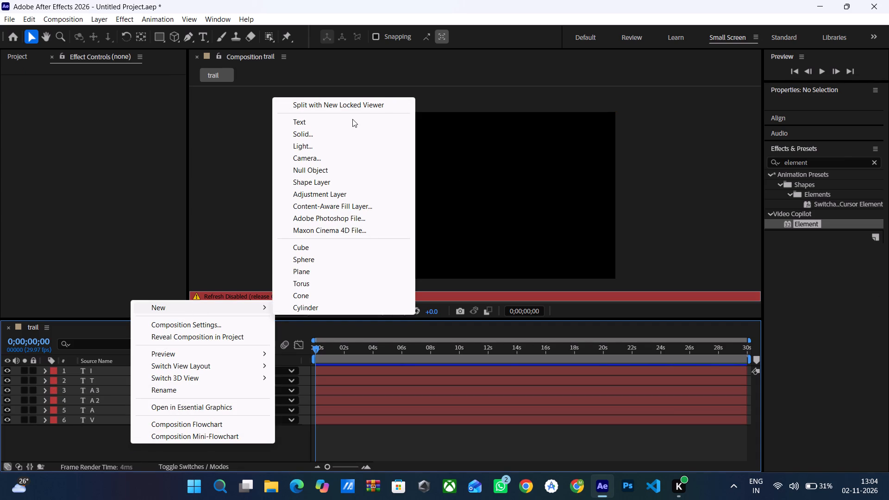
pyautogui.click(352, 119)
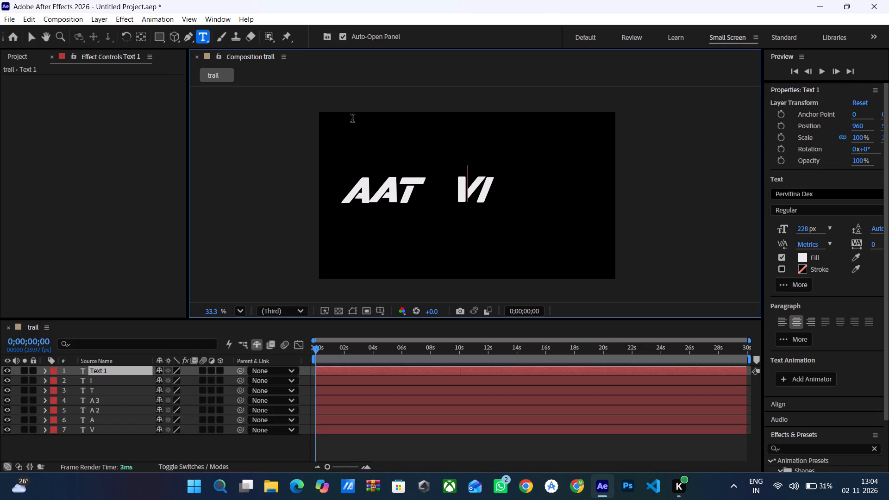
pyautogui.write('DUP')
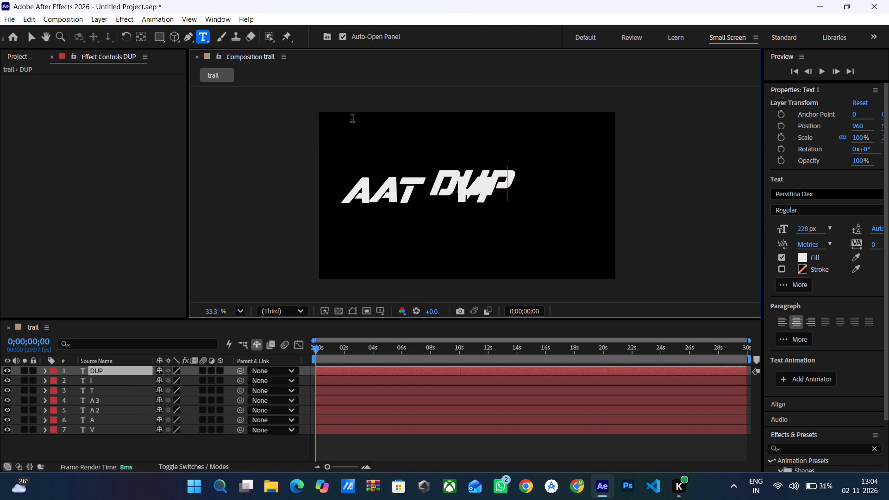
pyautogui.press('u')
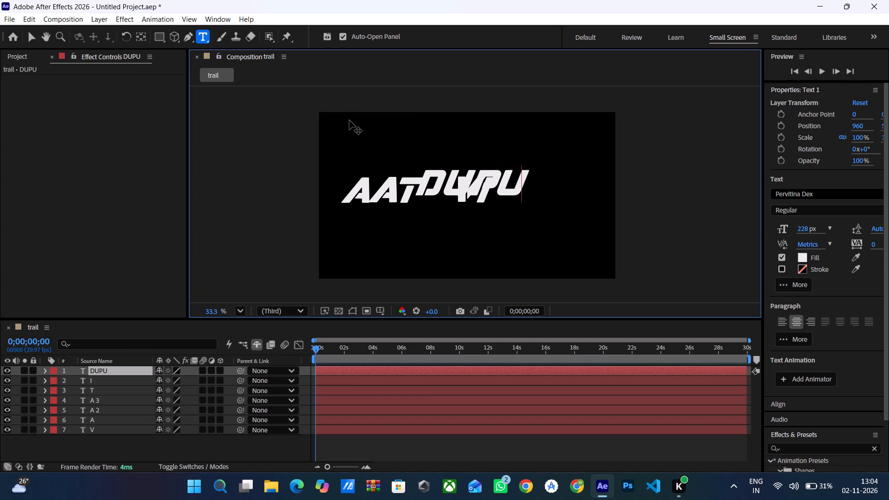
# Create a new 1920 × 1080 px black solid named 3D above the text layers.
pyautogui.rightClick(77, 448)
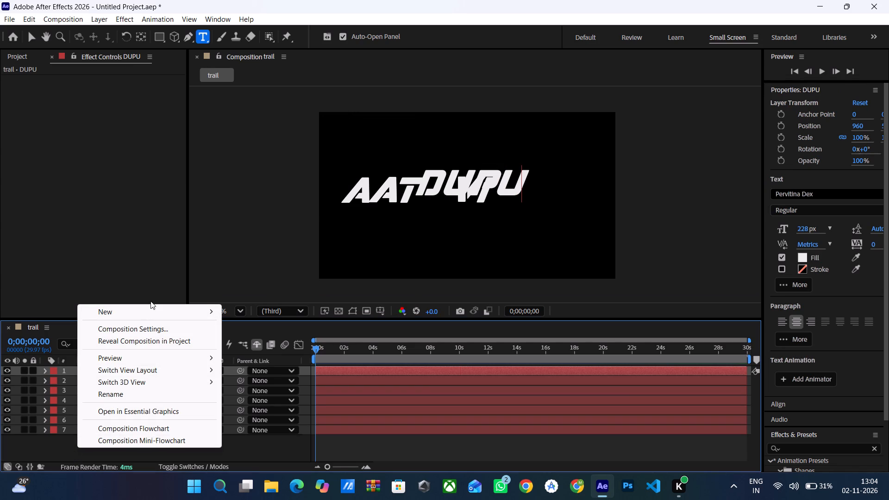
pyautogui.click(149, 310)
pyautogui.click(293, 137)
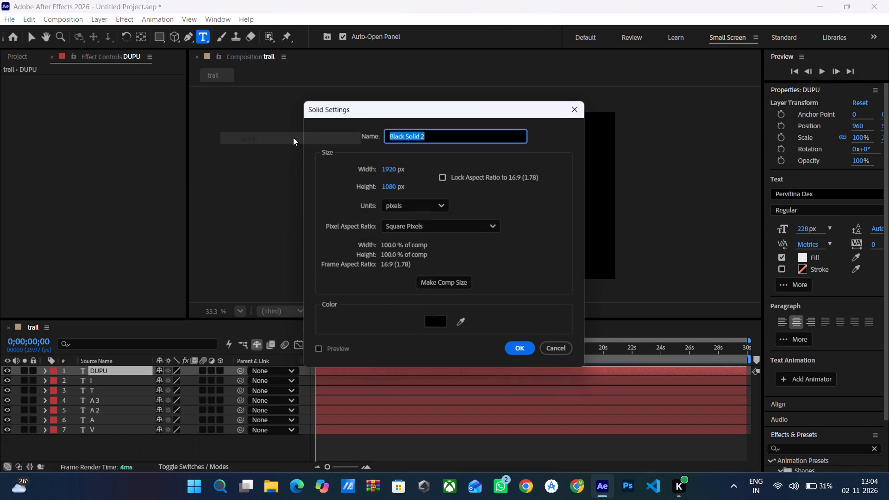
pyautogui.write('3D')
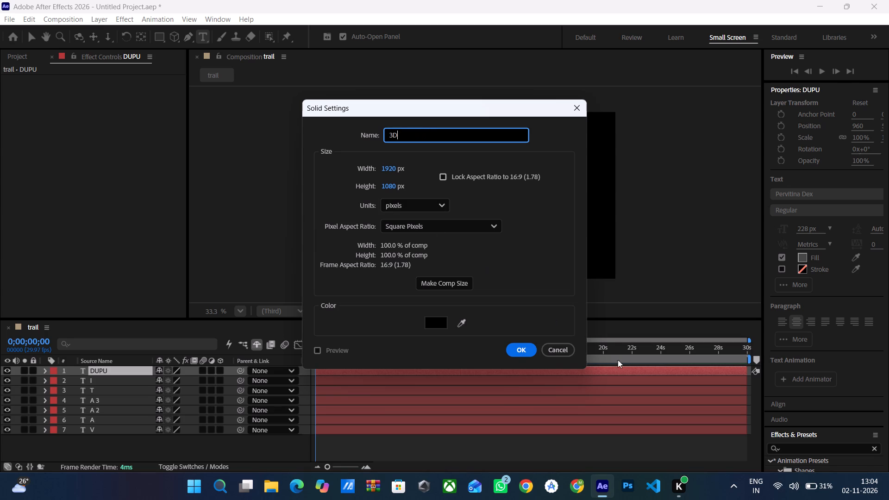
pyautogui.click(526, 349)
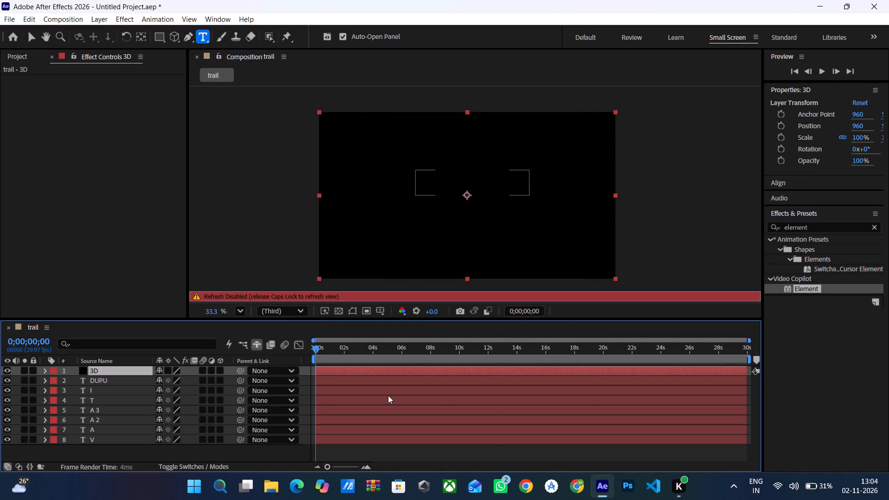
# Apply the Video Copilot Element effect to the new 3D solid.
pyautogui.moveTo(811, 292); pyautogui.dragTo(752, 289)
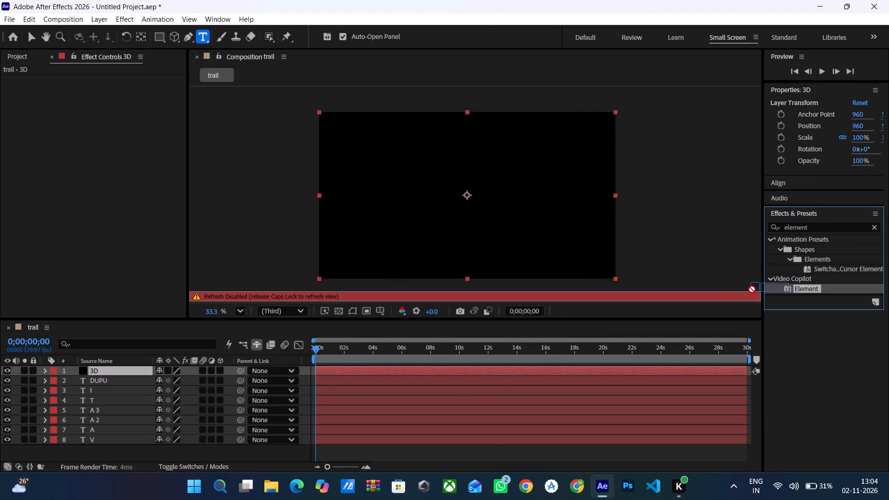
pyautogui.moveTo(752, 289); pyautogui.dragTo(524, 237)
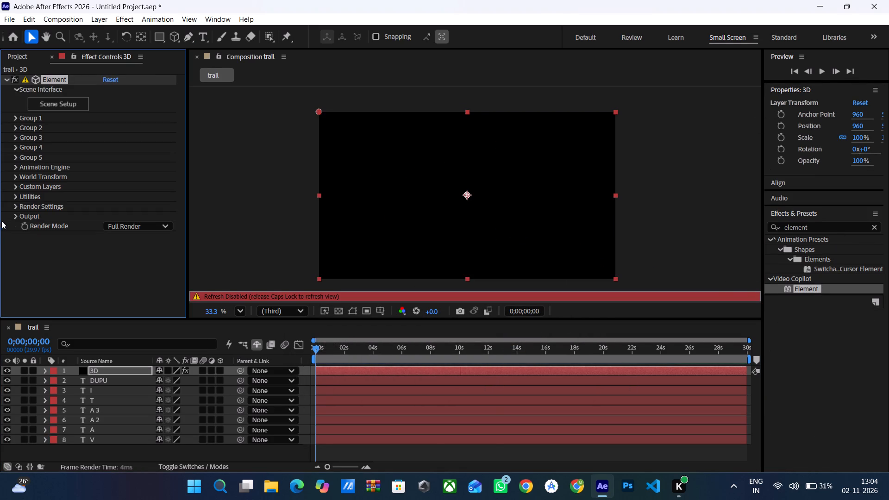
# Assign Element's custom Path Layers 1 to 7 to the text layers A, A 2, T, A 3, V, I and DUPU, in that order.
pyautogui.click(12, 187)
pyautogui.click(24, 196)
pyautogui.click(110, 204)
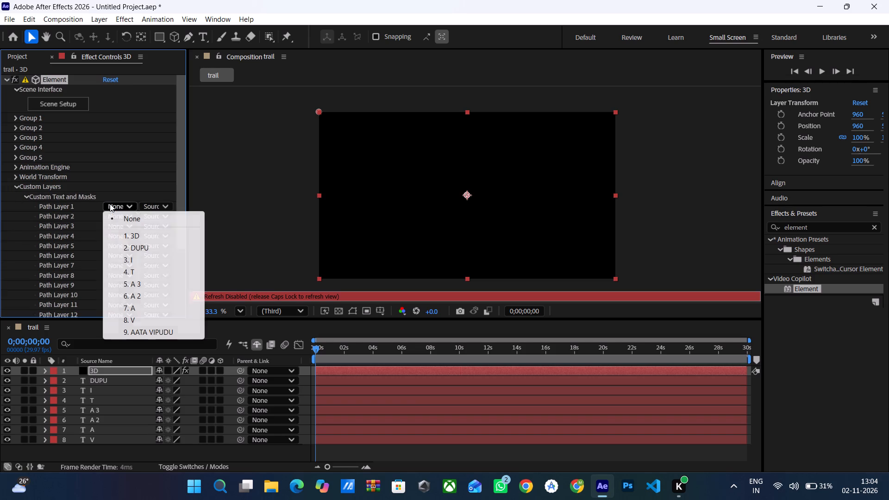
pyautogui.click(144, 305)
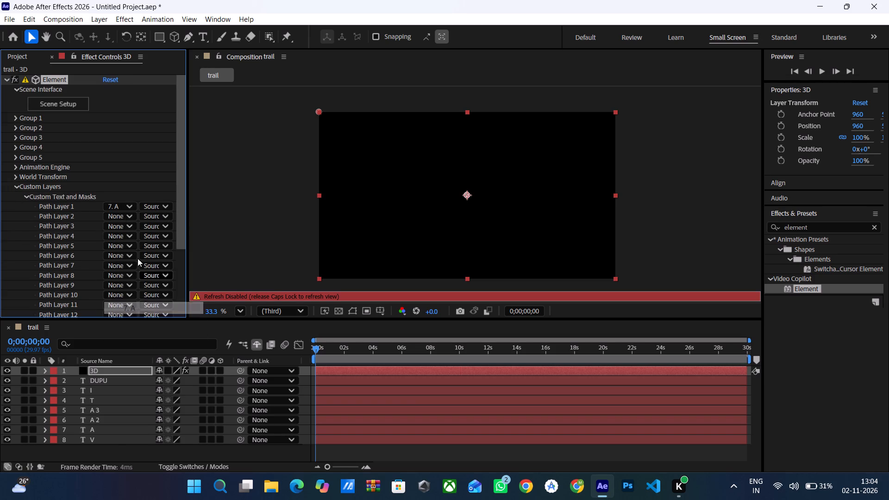
pyautogui.click(128, 218)
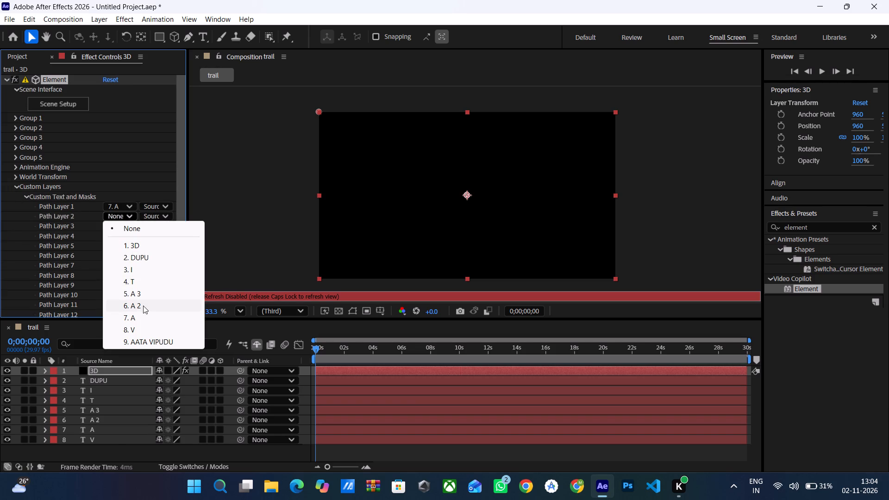
pyautogui.click(144, 306)
pyautogui.click(127, 226)
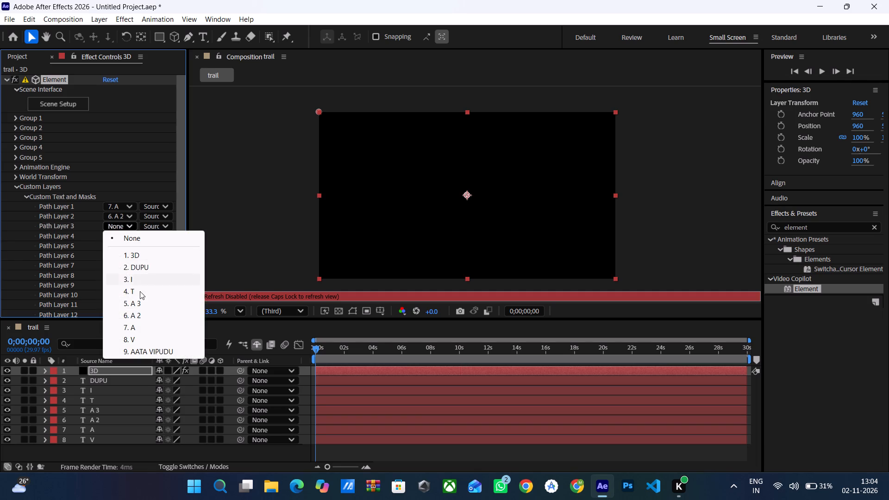
pyautogui.click(138, 293)
pyautogui.click(131, 237)
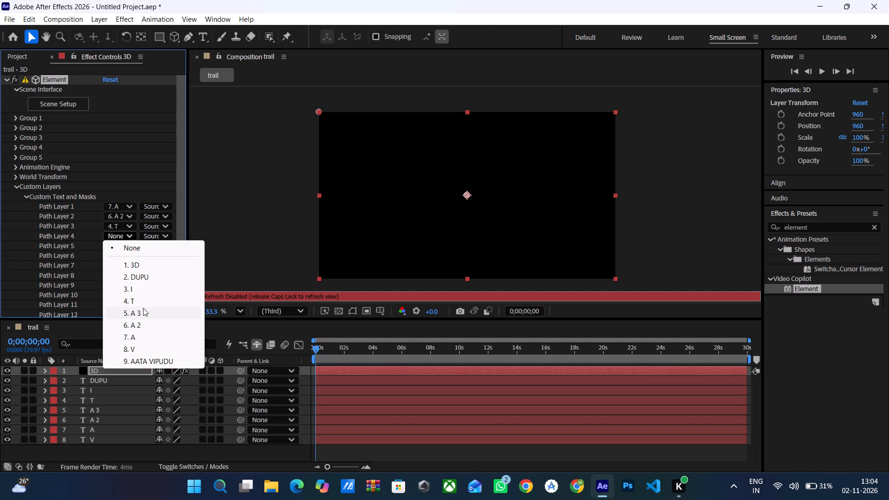
pyautogui.click(143, 308)
pyautogui.click(127, 243)
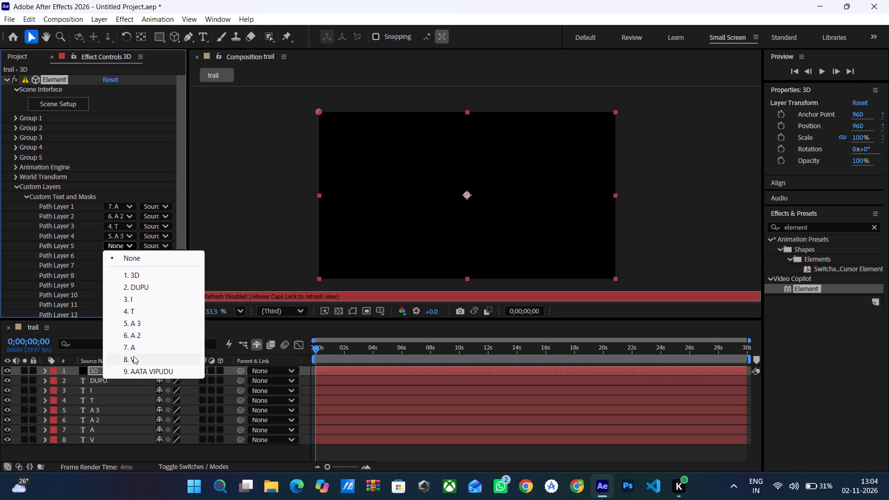
pyautogui.click(133, 356)
pyautogui.click(126, 257)
pyautogui.click(134, 307)
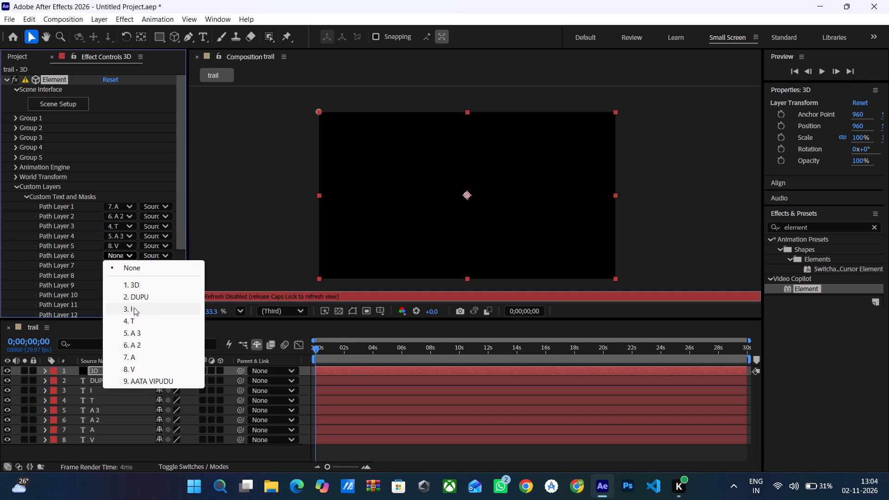
pyautogui.click(127, 266)
pyautogui.click(135, 303)
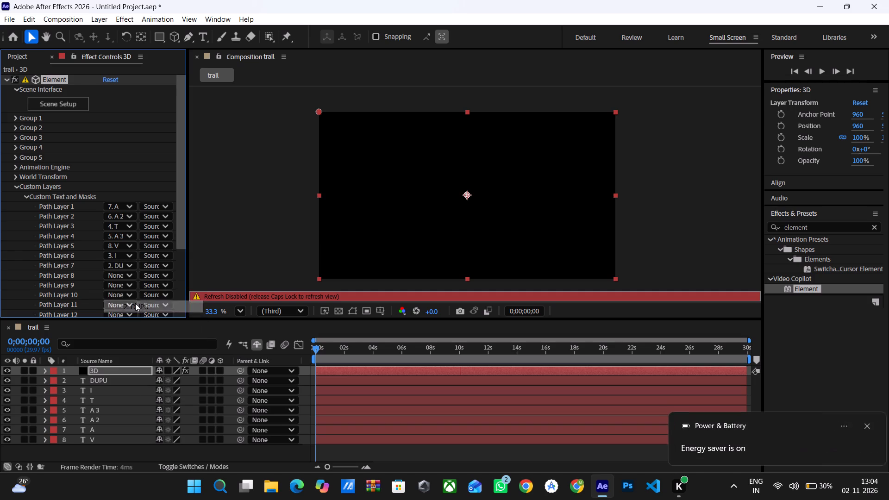
pyautogui.click(864, 427)
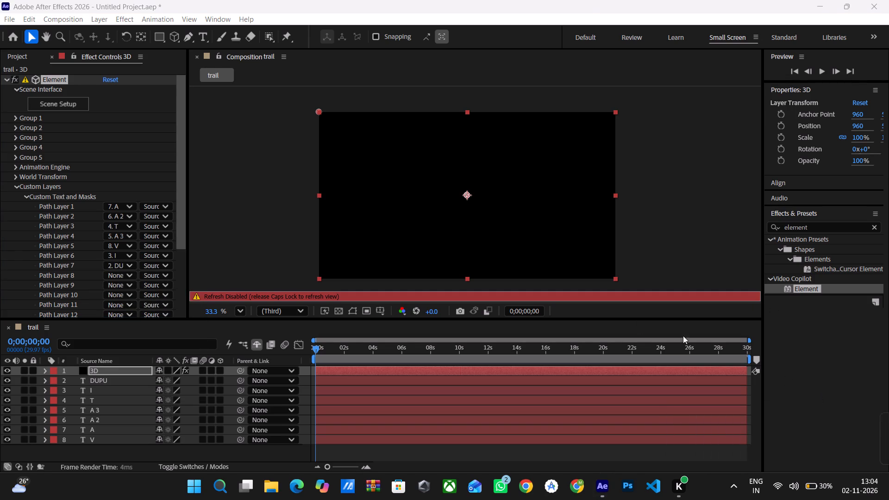
# Open Element's Scene Setup and create an extrusion model from Custom Path 1.
pyautogui.click(67, 100)
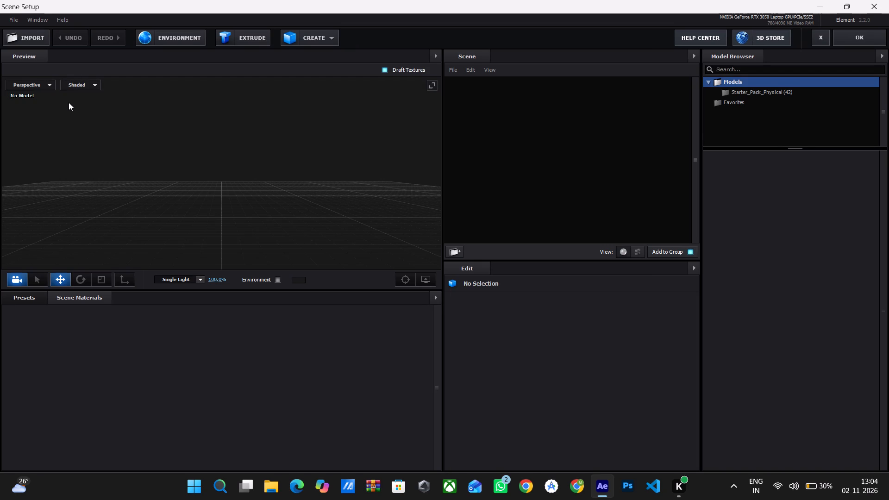
pyautogui.click(69, 102)
pyautogui.click(247, 36)
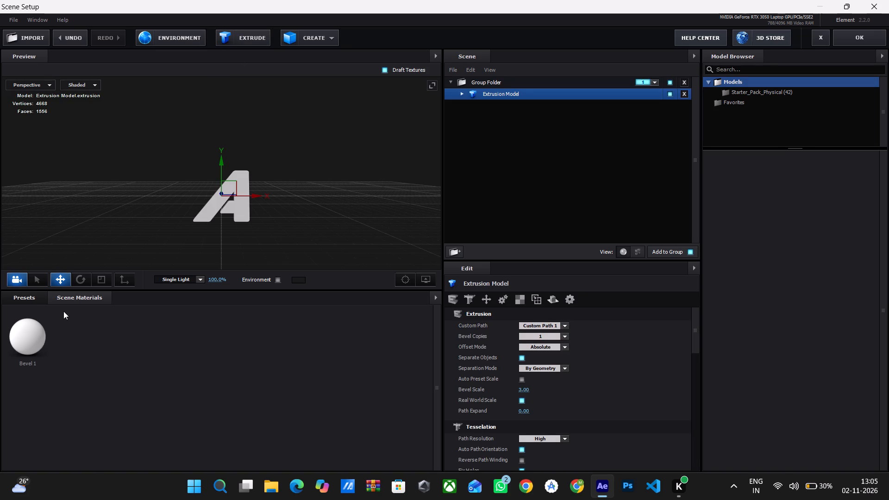
# Apply the Chrome material from the Physical presets to the extruded letter A.
pyautogui.click(42, 299)
pyautogui.click(44, 345)
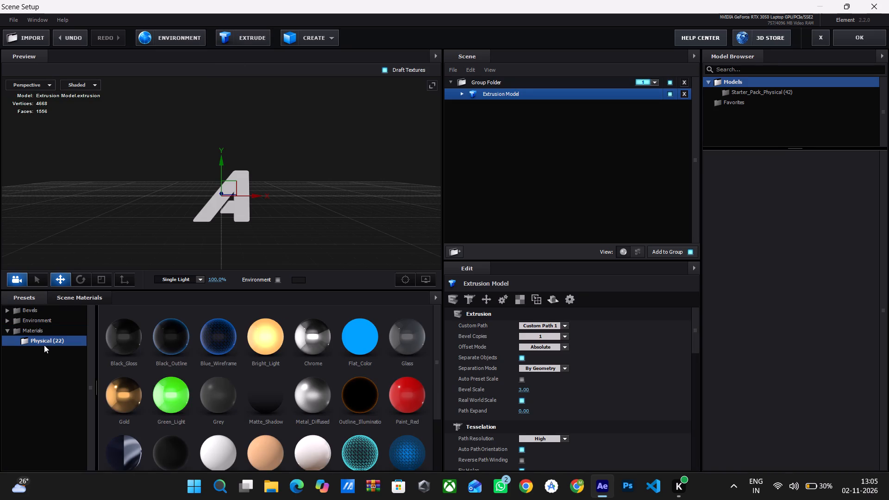
pyautogui.moveTo(313, 338); pyautogui.dragTo(270, 240)
pyautogui.moveTo(270, 240); pyautogui.dragTo(242, 205)
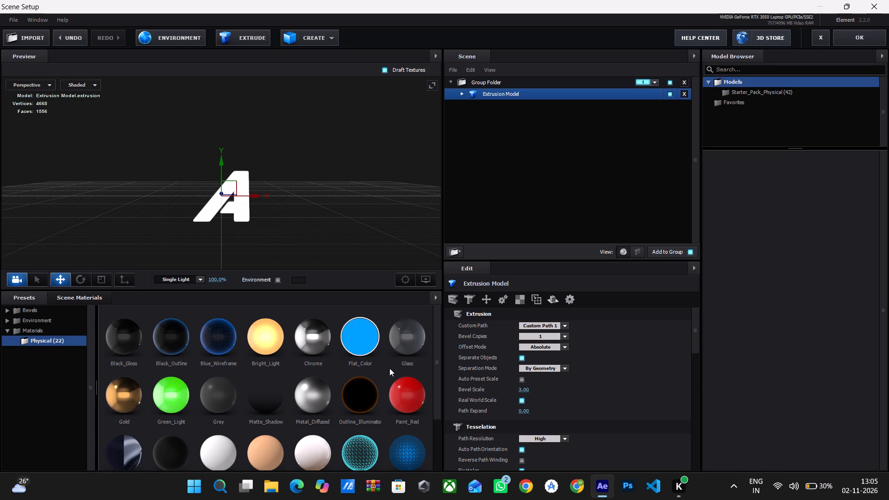
pyautogui.click(232, 229)
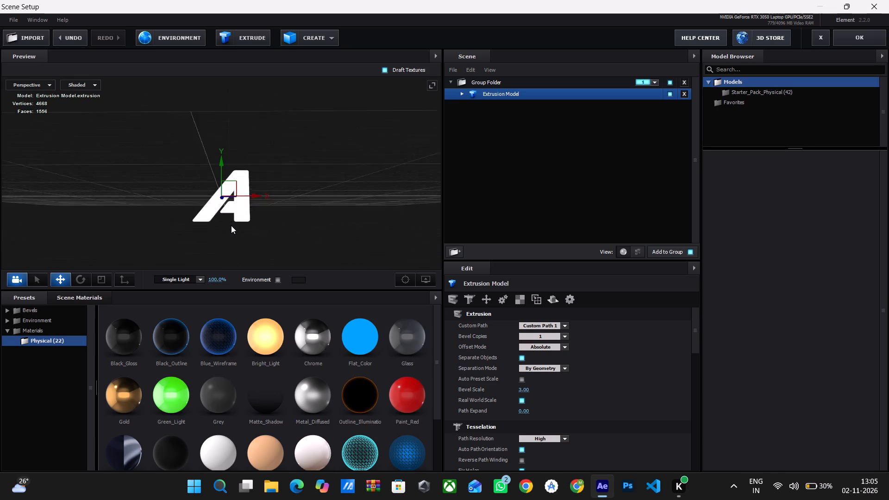
# Set the Basic_2K_03.jpg environment texture's contrast to 13% and its saturation to 38%.
pyautogui.click(175, 42)
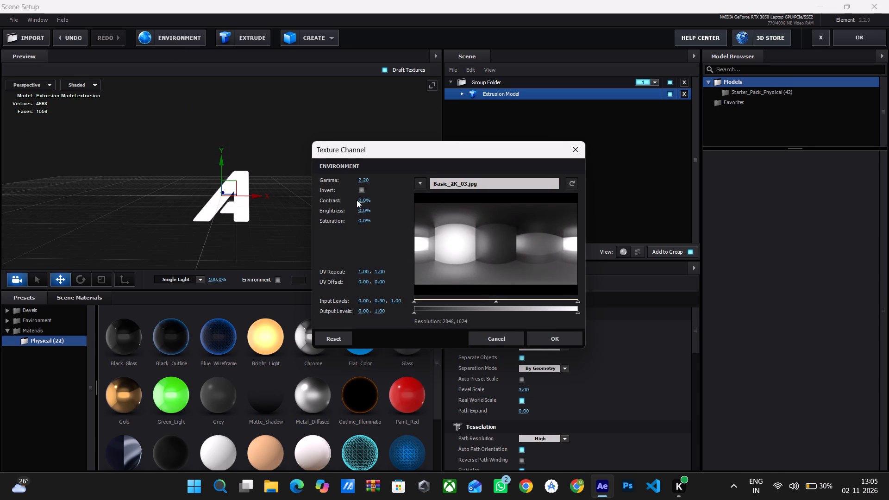
pyautogui.moveTo(361, 199); pyautogui.dragTo(368, 200)
pyautogui.moveTo(364, 222); pyautogui.dragTo(382, 222)
# Set the environment texture's UV repeat to 1.10, 1.09 and its UV offset to -0.05, 0.02.
pyautogui.moveTo(381, 272); pyautogui.dragTo(423, 271)
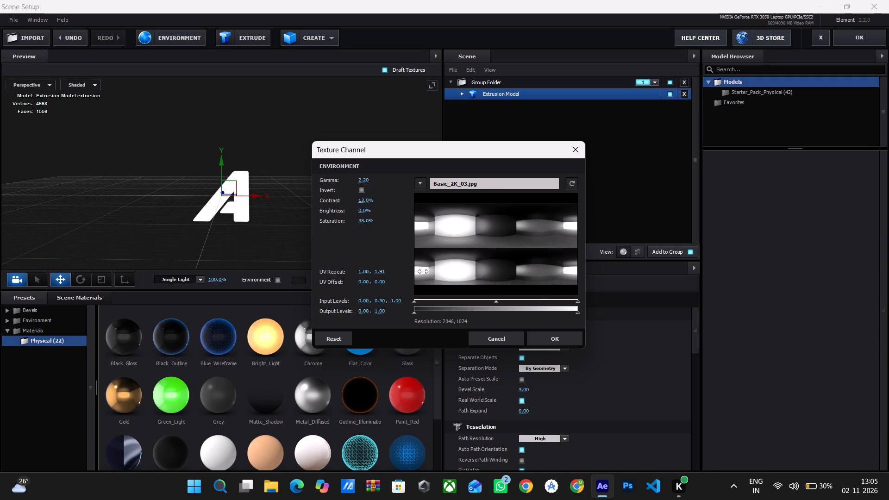
pyautogui.moveTo(423, 271); pyautogui.dragTo(386, 275)
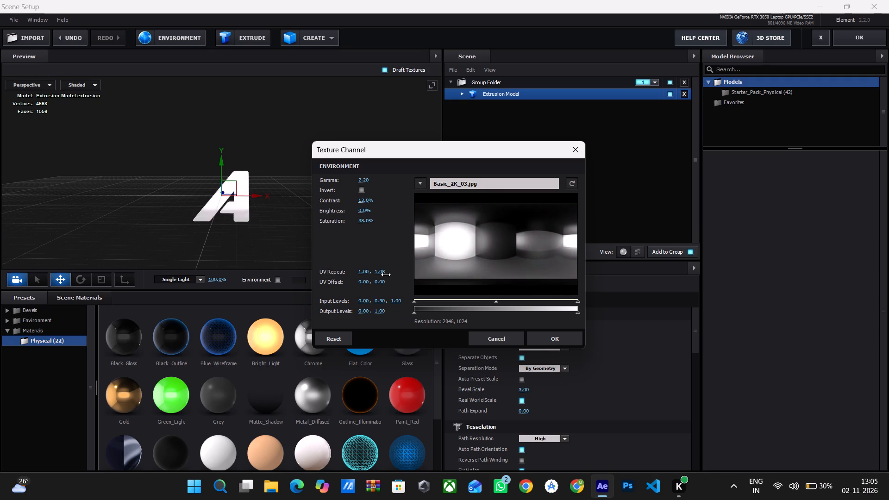
pyautogui.moveTo(386, 275); pyautogui.dragTo(387, 274)
pyautogui.click(365, 282)
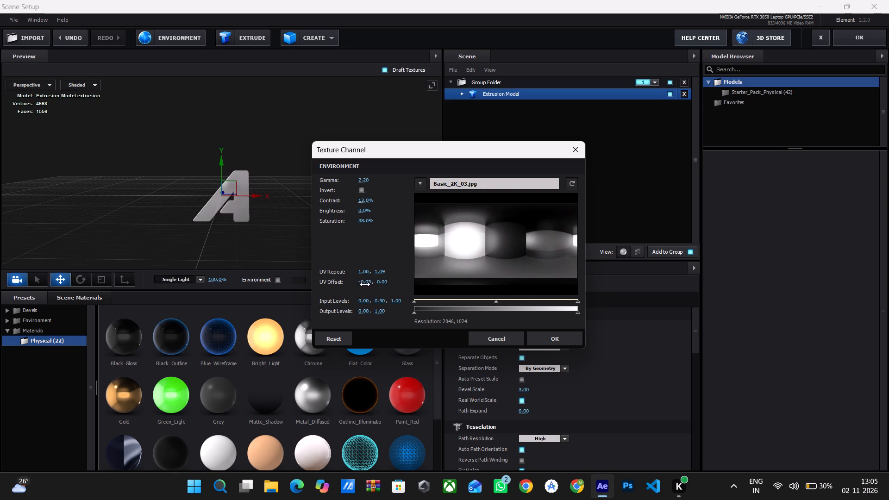
pyautogui.moveTo(365, 274); pyautogui.dragTo(371, 276)
pyautogui.click(382, 282)
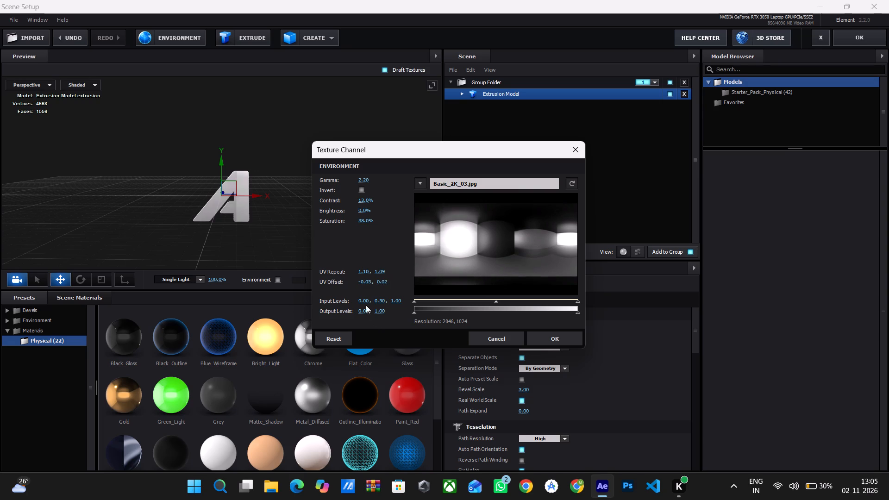
# Set the environment's input levels to 0.48, 0.36, 0.81 and output levels to 0.00, 0.79, and apply the texture changes.
pyautogui.moveTo(363, 303); pyautogui.dragTo(385, 300)
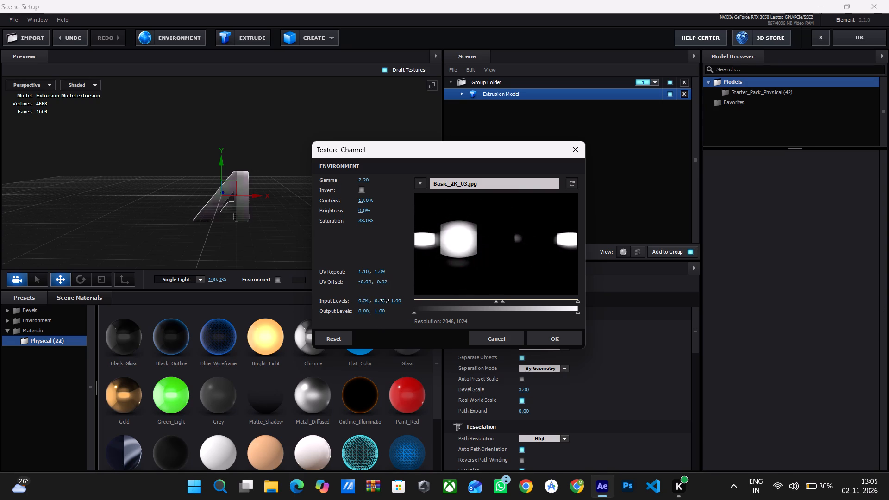
pyautogui.moveTo(385, 300); pyautogui.dragTo(382, 300)
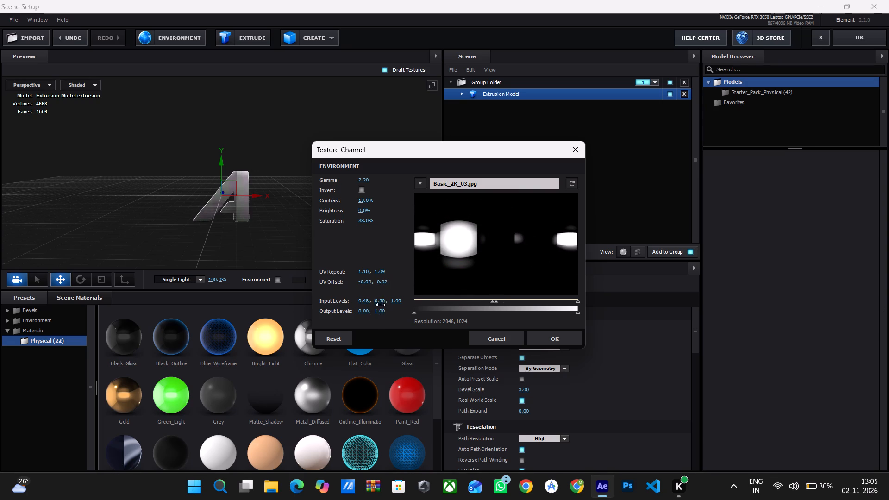
pyautogui.moveTo(380, 301); pyautogui.dragTo(374, 301)
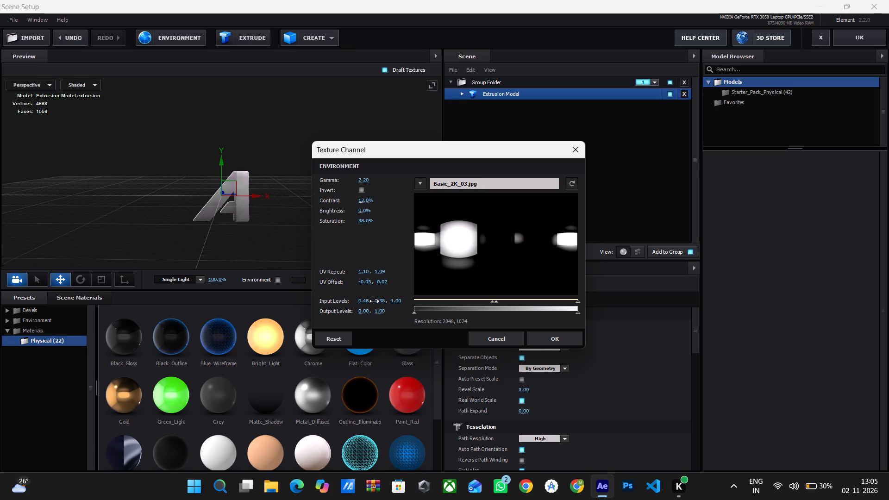
pyautogui.moveTo(374, 301); pyautogui.dragTo(373, 301)
pyautogui.moveTo(396, 299); pyautogui.dragTo(378, 301)
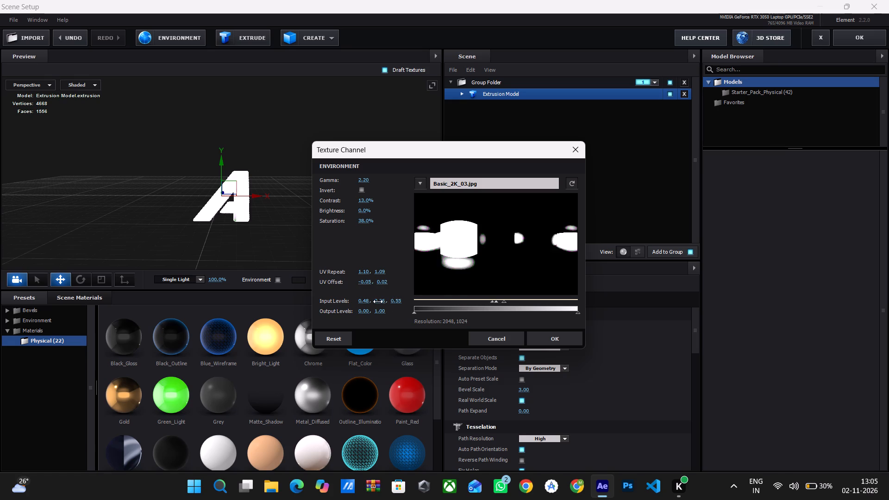
pyautogui.moveTo(378, 301); pyautogui.dragTo(390, 302)
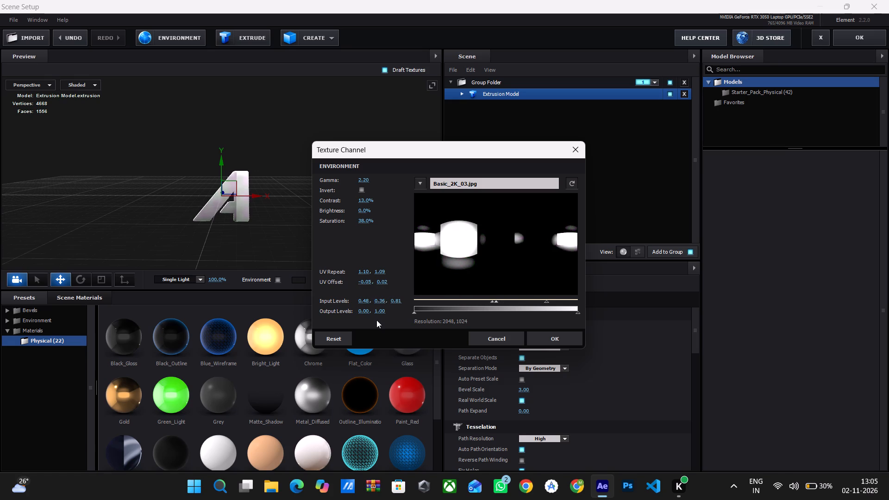
pyautogui.moveTo(363, 312); pyautogui.dragTo(367, 309)
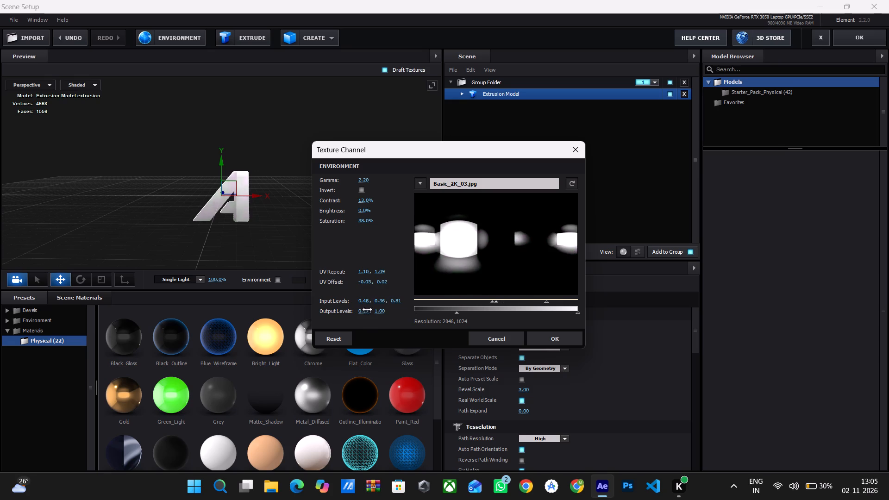
pyautogui.moveTo(367, 309); pyautogui.dragTo(341, 308)
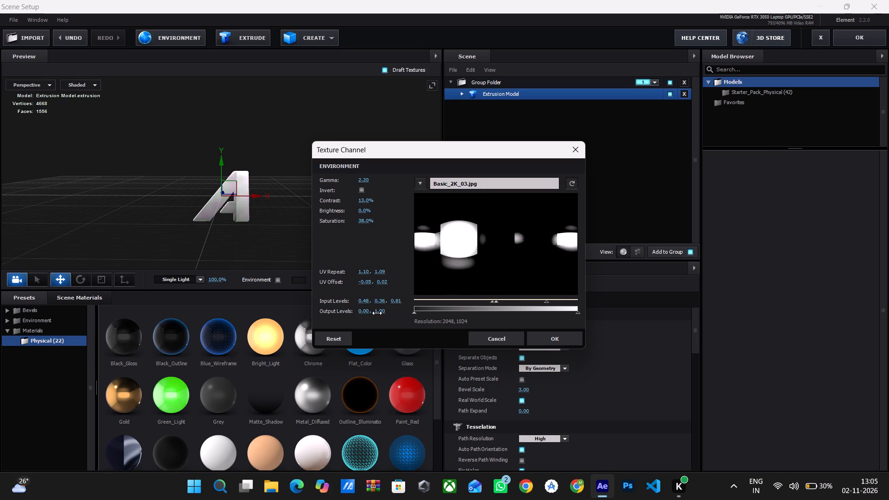
pyautogui.moveTo(381, 312); pyautogui.dragTo(405, 310)
pyautogui.moveTo(405, 310); pyautogui.dragTo(398, 312)
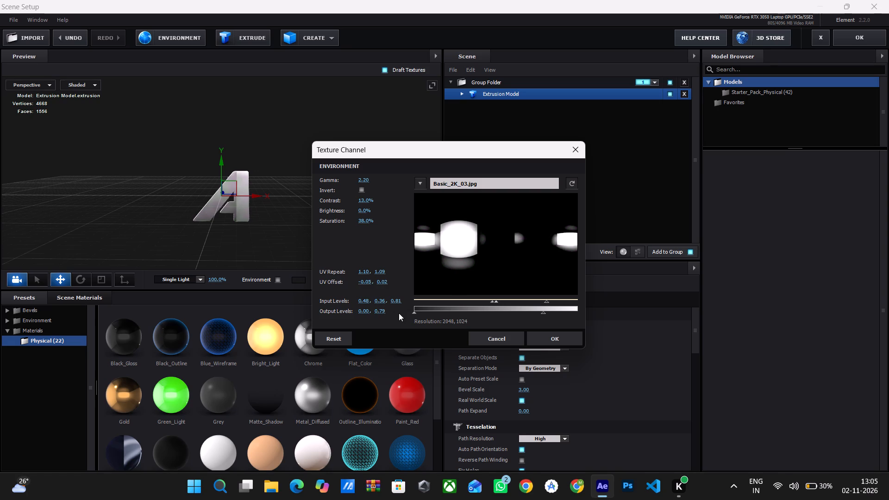
pyautogui.click(543, 339)
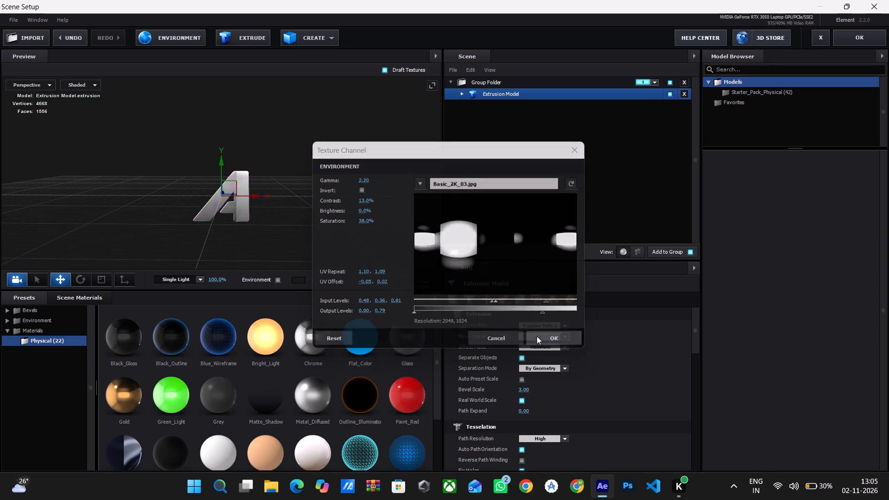
pyautogui.scroll(-1, 303, 240)
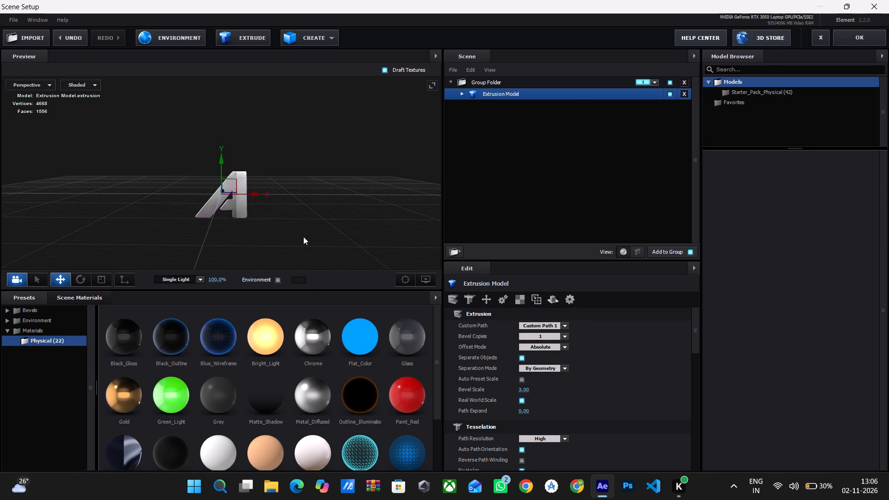
# Scale up the extruded letter A along its Y and X axes and check it from several angles.
pyautogui.scroll(2, 303, 237)
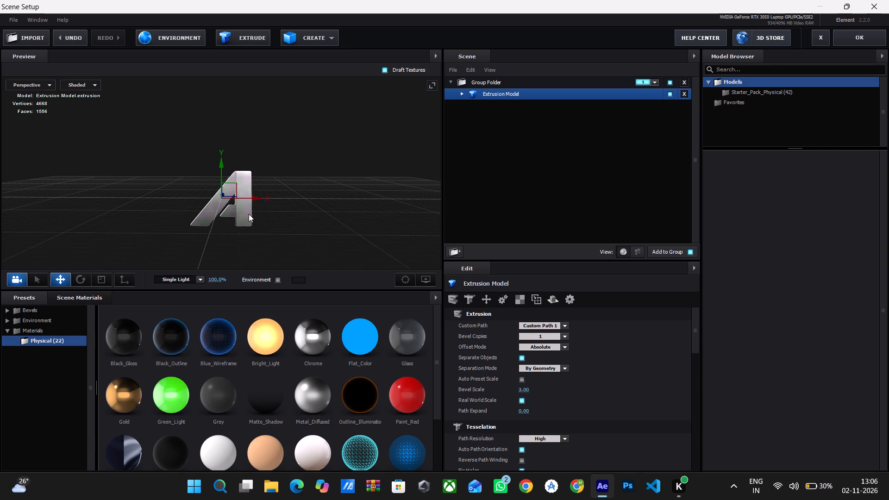
pyautogui.moveTo(238, 241); pyautogui.dragTo(297, 246)
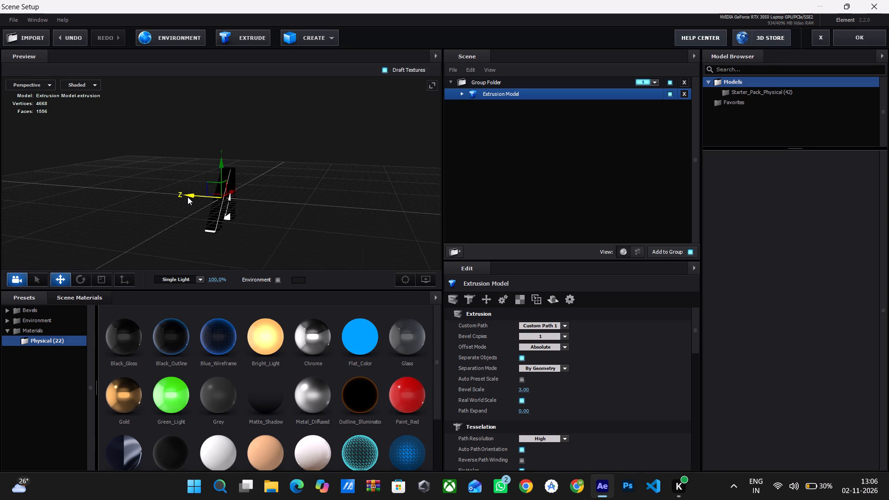
pyautogui.click(192, 194)
pyautogui.press('r')
pyautogui.press('r')
pyautogui.press('r')
pyautogui.press('r')
pyautogui.press('r')
pyautogui.press('r')
pyautogui.press('r')
pyautogui.press('r')
pyautogui.press('r')
pyautogui.press('r')
pyautogui.press('r')
pyautogui.press('r')
pyautogui.press('r')
pyautogui.press('r')
pyautogui.press('r')
pyautogui.press('r')
pyautogui.press('r')
pyautogui.press('r')
pyautogui.press('r')
pyautogui.press('r')
pyautogui.moveTo(270, 213); pyautogui.dragTo(250, 213)
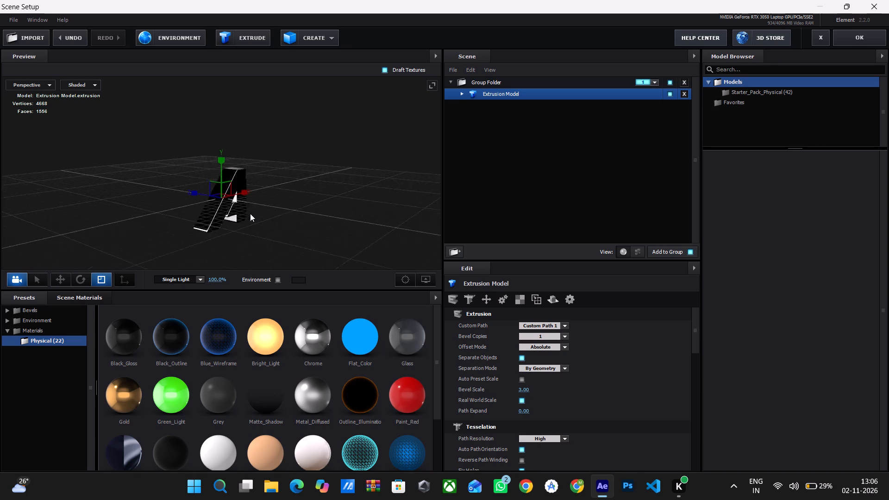
pyautogui.moveTo(250, 213); pyautogui.dragTo(200, 210)
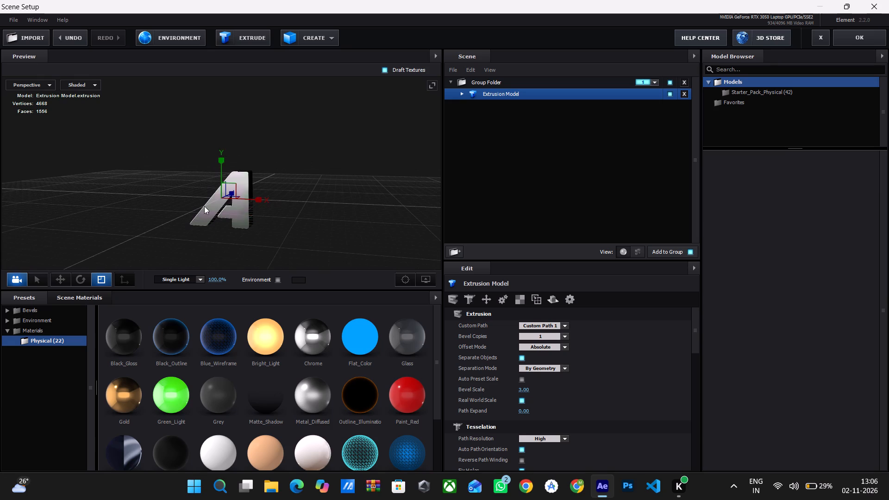
pyautogui.moveTo(219, 171); pyautogui.dragTo(219, 168)
pyautogui.moveTo(219, 168); pyautogui.dragTo(221, 161)
pyautogui.moveTo(257, 200); pyautogui.dragTo(261, 200)
pyautogui.moveTo(302, 205); pyautogui.dragTo(319, 211)
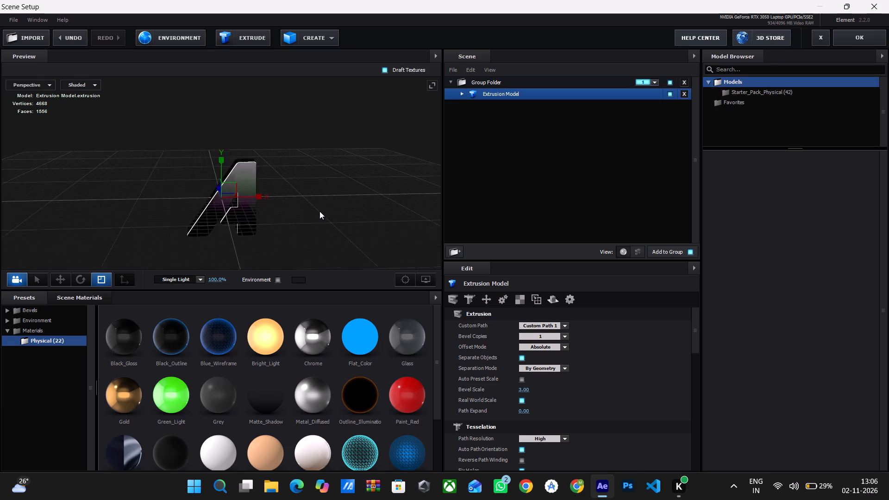
pyautogui.moveTo(319, 211); pyautogui.dragTo(317, 203)
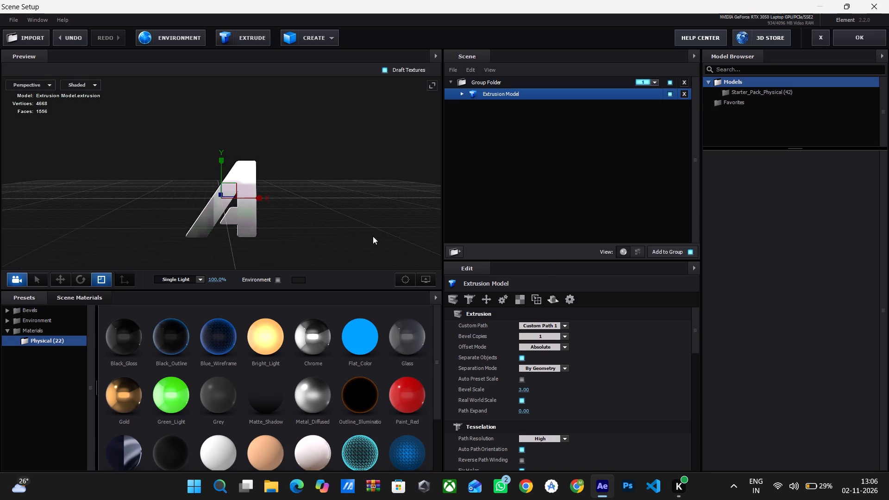
pyautogui.moveTo(373, 231); pyautogui.dragTo(368, 231)
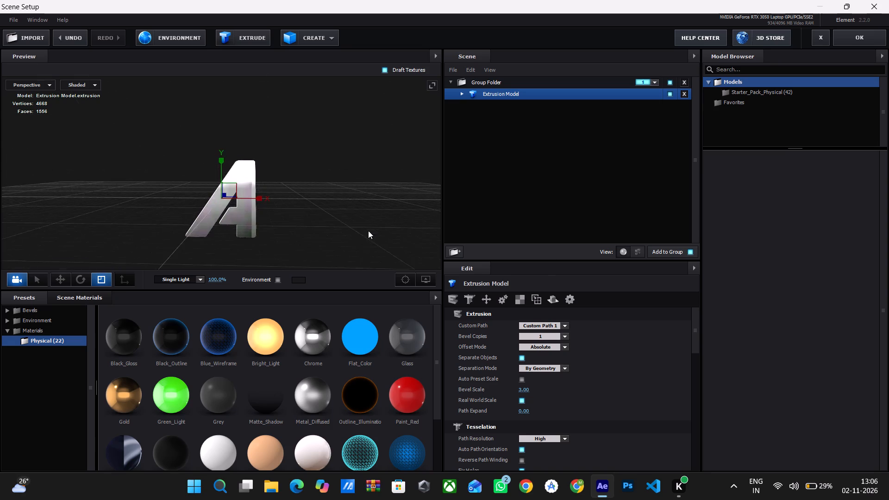
pyautogui.moveTo(368, 231); pyautogui.dragTo(355, 250)
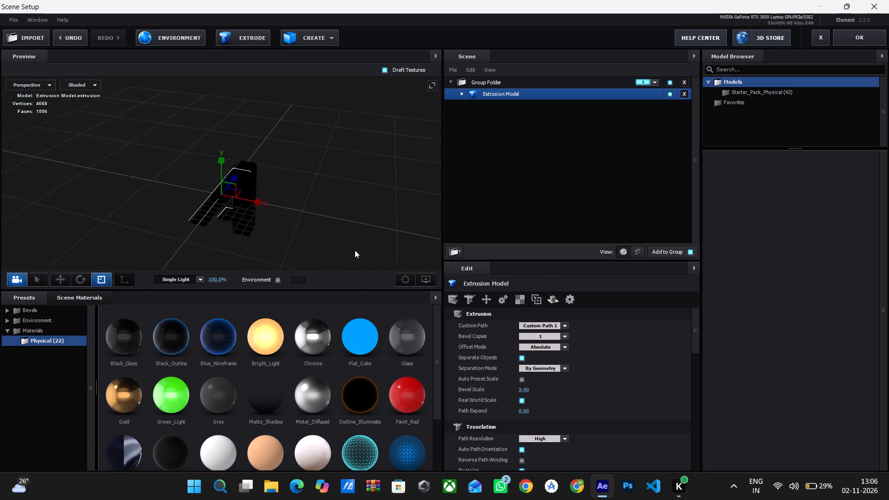
pyautogui.moveTo(355, 250); pyautogui.dragTo(388, 233)
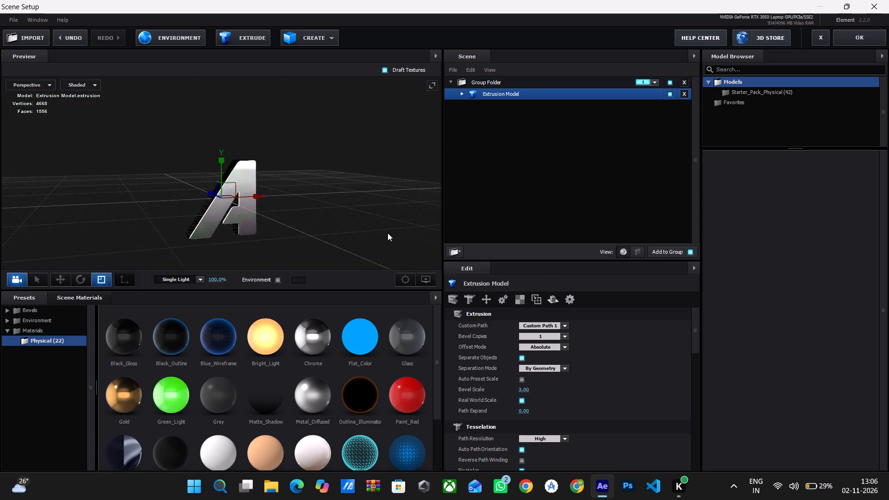
pyautogui.moveTo(388, 233); pyautogui.dragTo(348, 231)
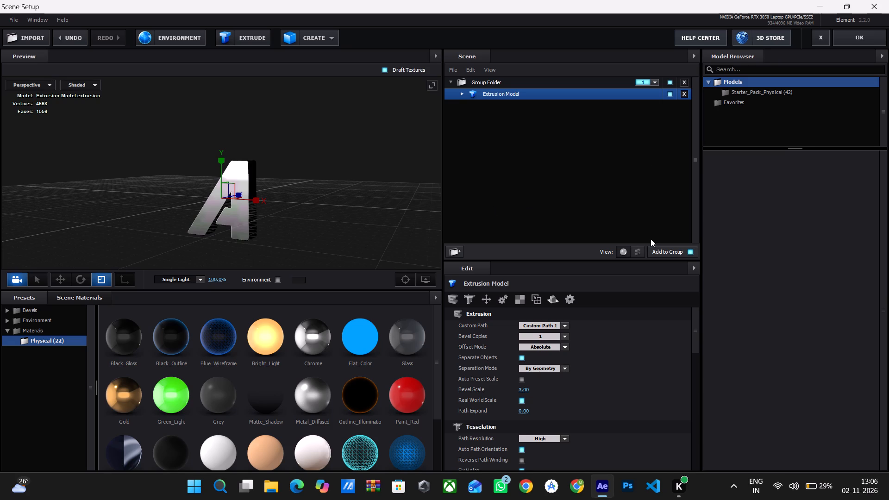
# Duplicate the collapsed Group Folder containing the Chrome extrusion five times.
pyautogui.click(560, 82)
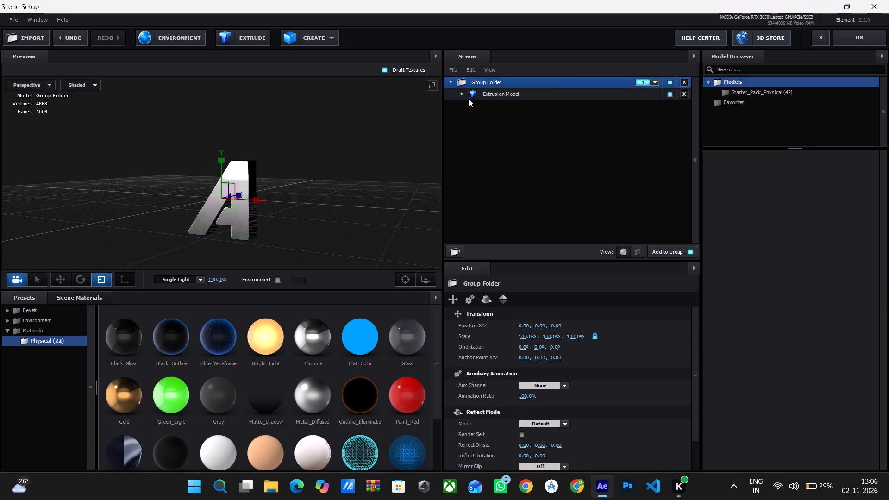
pyautogui.click(458, 93)
pyautogui.click(451, 80)
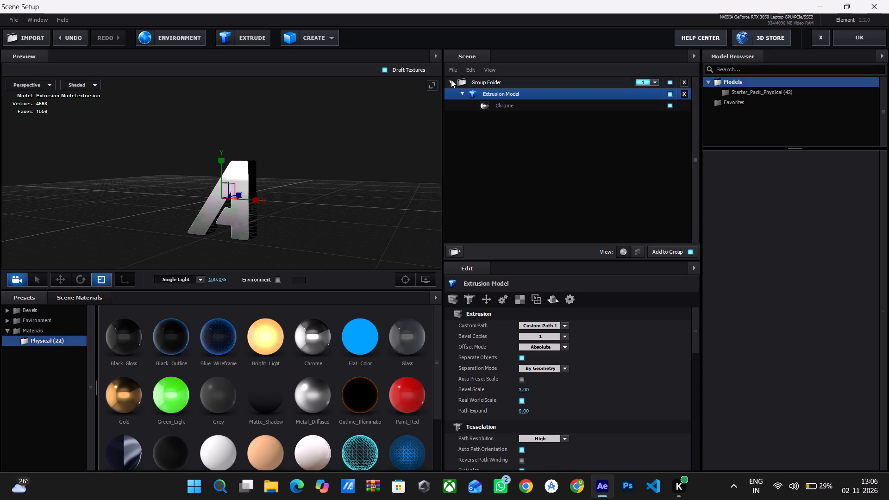
pyautogui.click(473, 81)
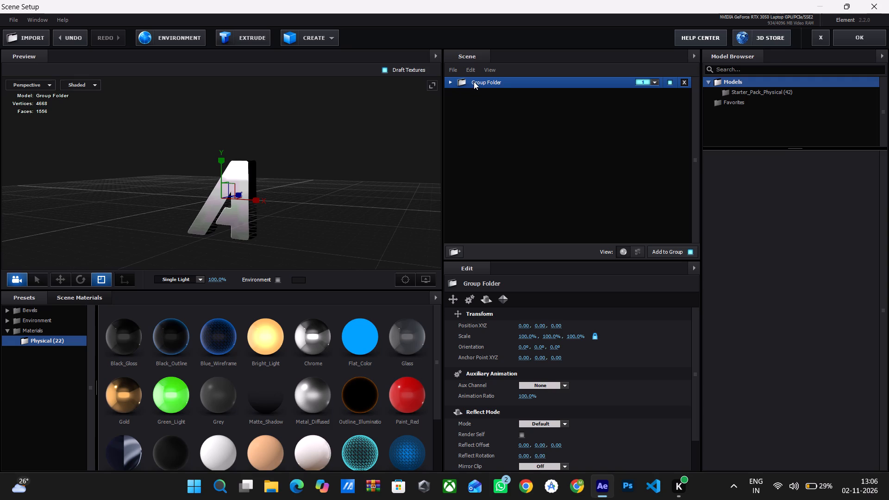
pyautogui.hotkey('ctrl', 'd')
pyautogui.hotkey('ctrl', 'd')
pyautogui.hotkey('ctrl', 'd')
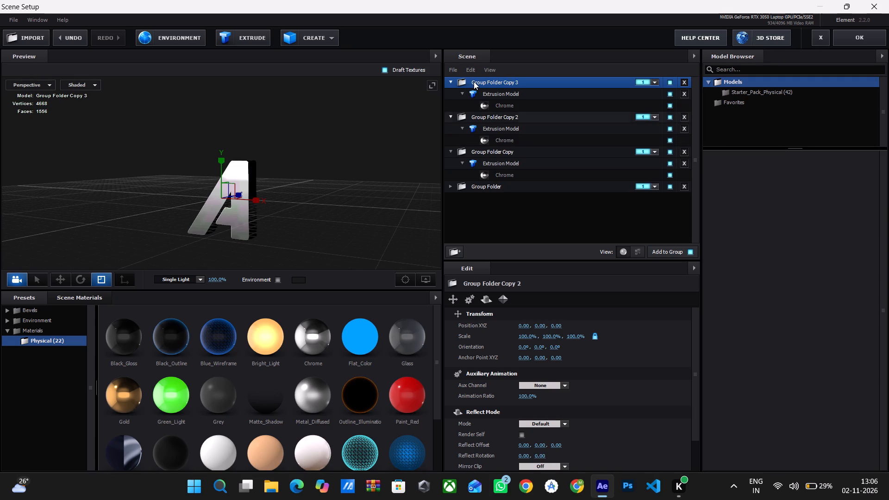
pyautogui.hotkey('ctrl', 'd')
pyautogui.hotkey('ctrl', 'd')
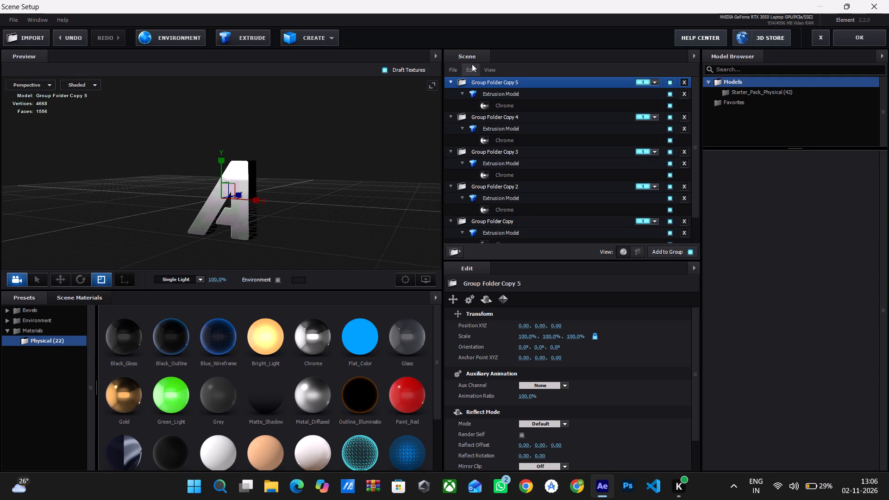
# Collapse the five duplicated group folders in the scene so only their folder rows are listed.
pyautogui.click(449, 83)
pyautogui.click(452, 94)
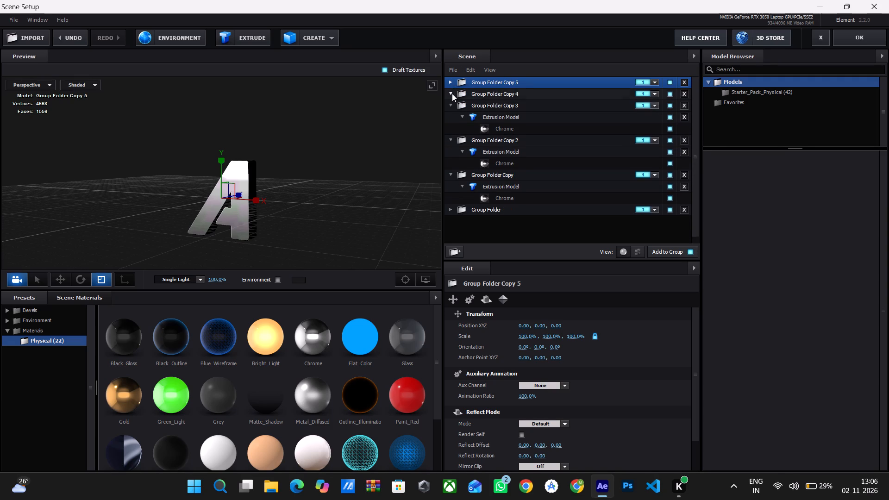
pyautogui.click(449, 107)
pyautogui.click(449, 118)
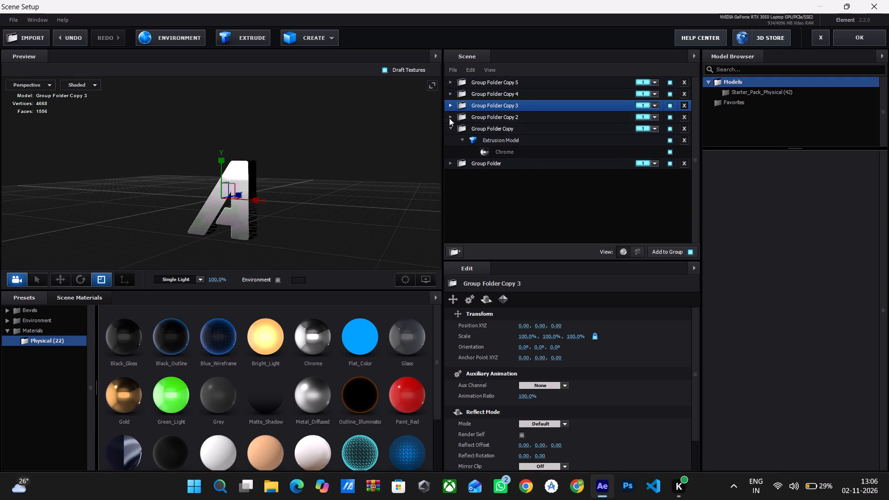
pyautogui.click(452, 127)
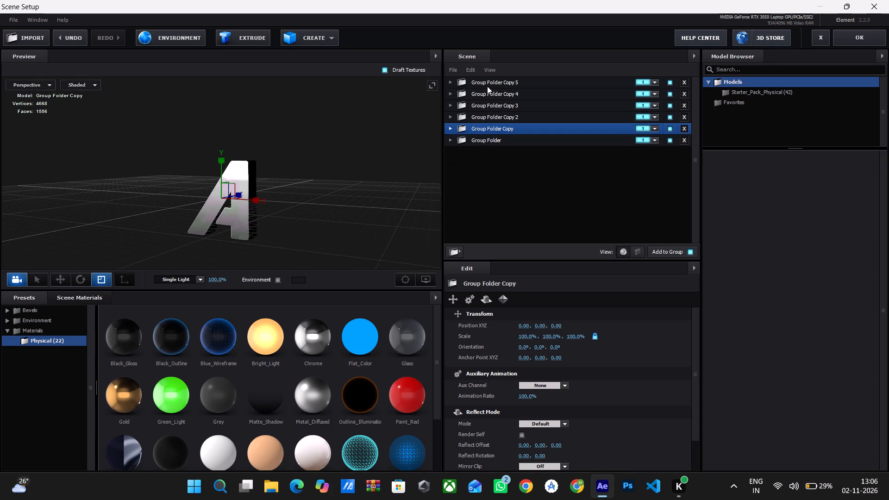
# Assign Group Folder Copy to group 2, Copy 2 to group 3, Copy 3 to group 4 and Copy 4 to group 5.
pyautogui.click(489, 140)
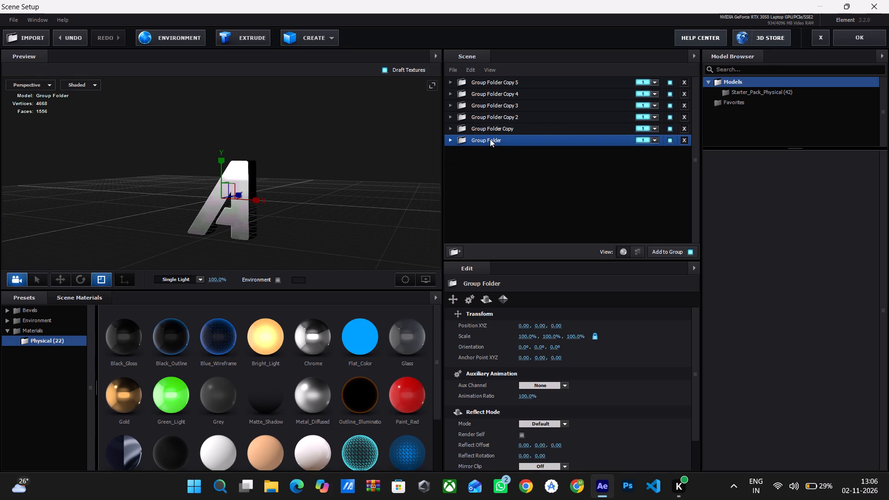
pyautogui.click(654, 129)
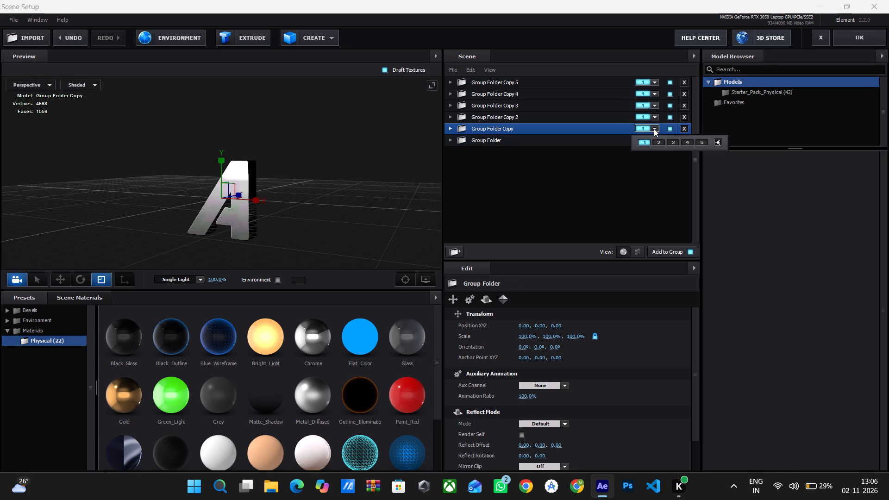
pyautogui.click(656, 142)
pyautogui.click(656, 116)
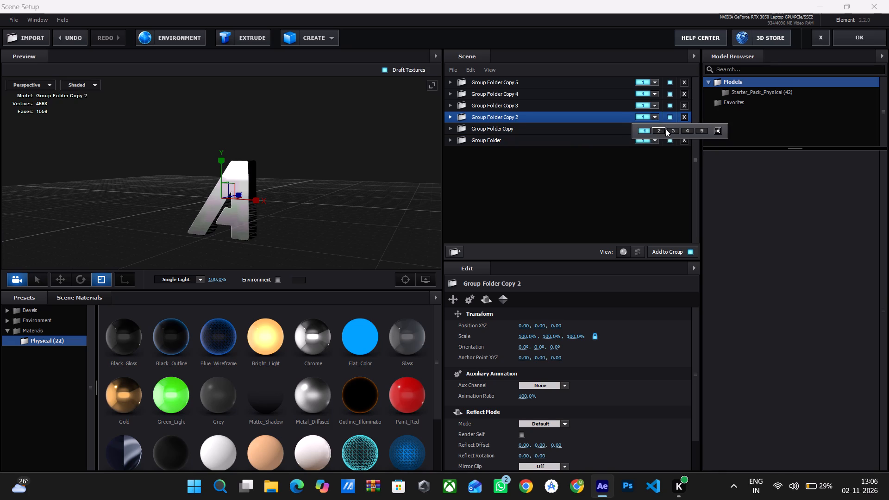
pyautogui.click(674, 128)
pyautogui.click(656, 106)
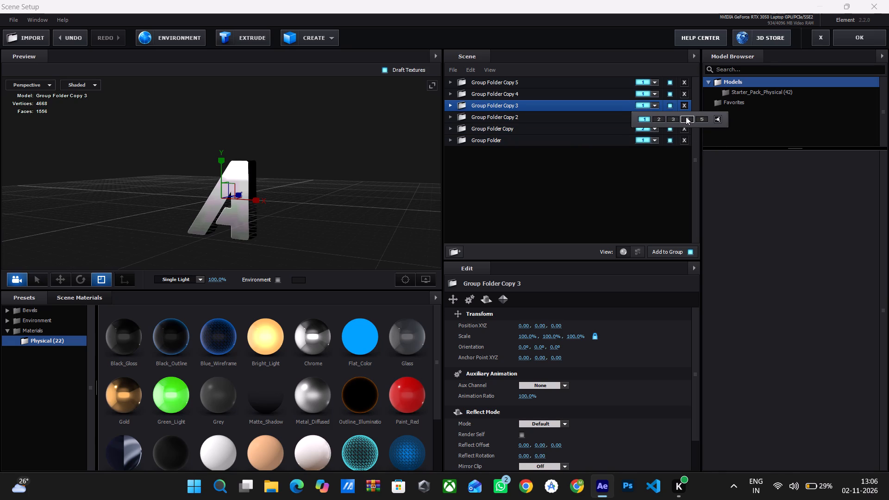
pyautogui.click(686, 117)
pyautogui.click(654, 95)
pyautogui.click(705, 107)
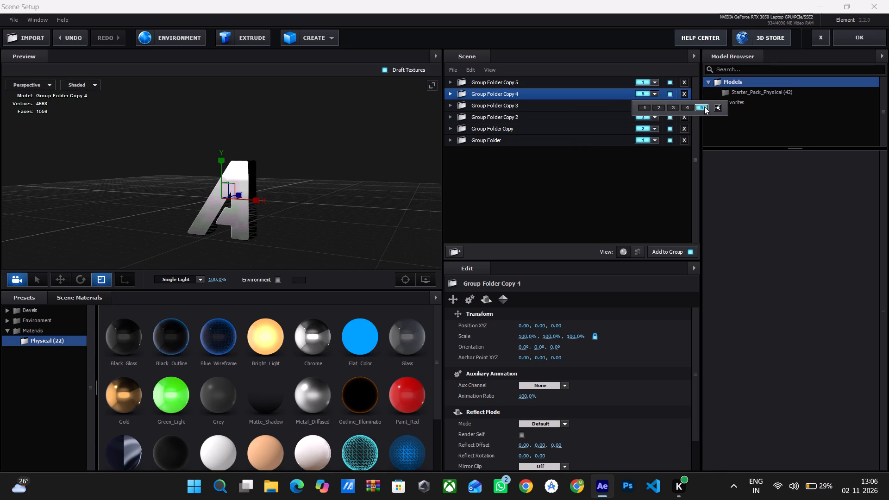
# Look through the group number options for one beyond 5 to use for Group Folder Copy 5.
pyautogui.click(716, 107)
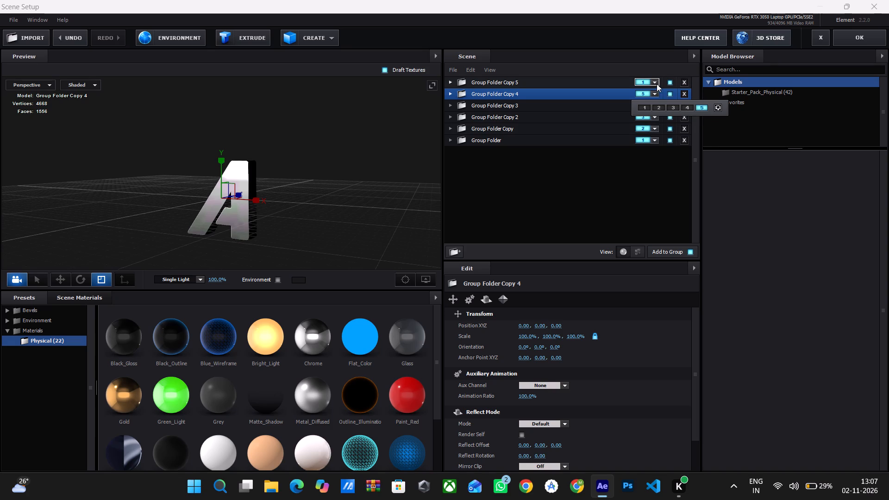
pyautogui.click(657, 84)
pyautogui.click(719, 95)
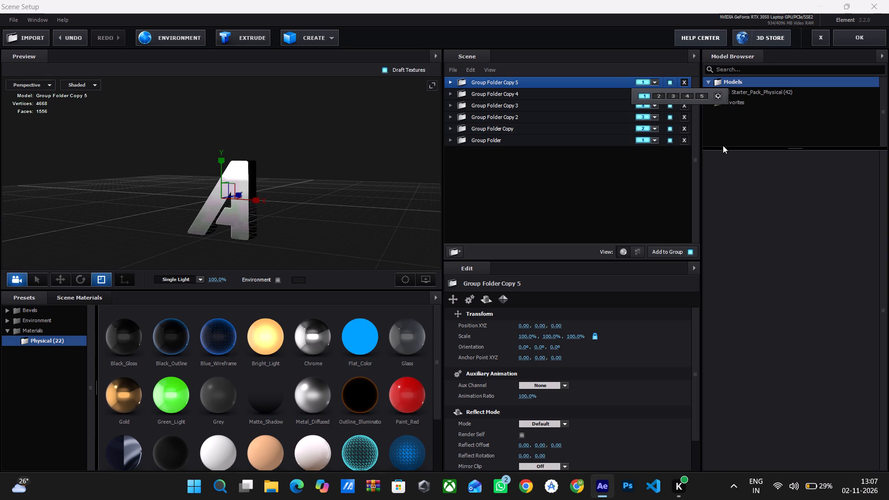
pyautogui.click(723, 145)
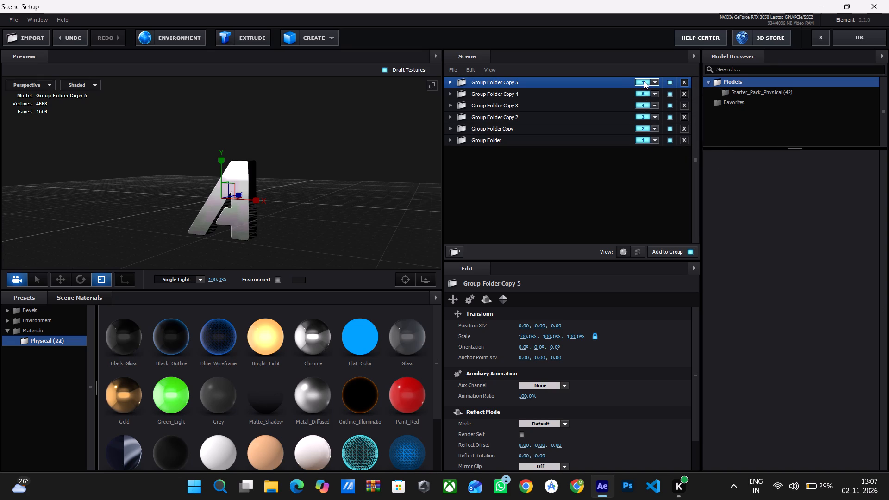
pyautogui.click(655, 82)
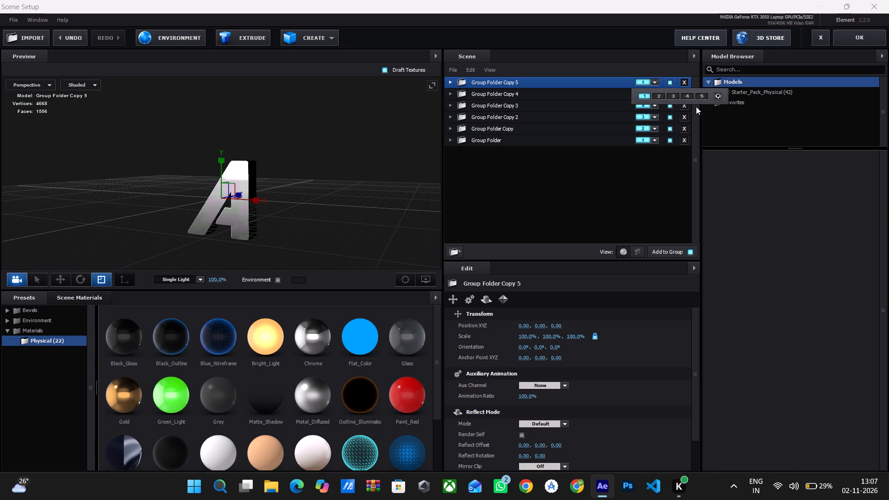
pyautogui.click(718, 94)
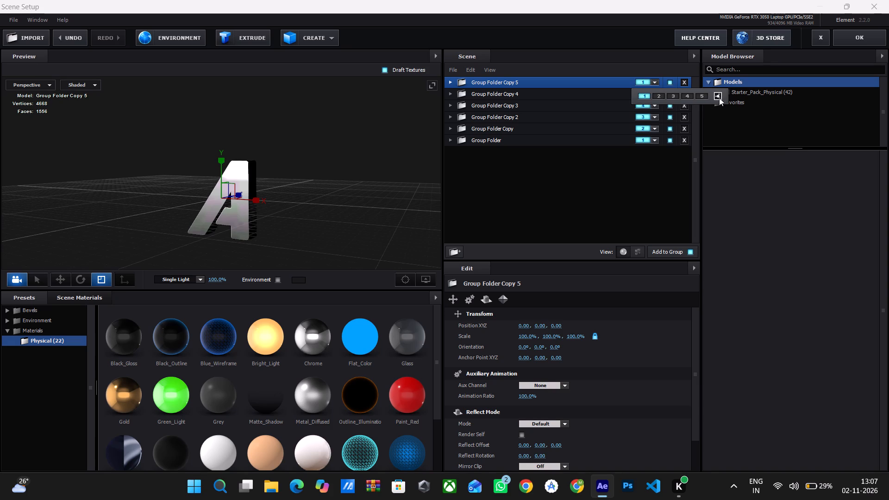
pyautogui.click(719, 97)
pyautogui.click(718, 95)
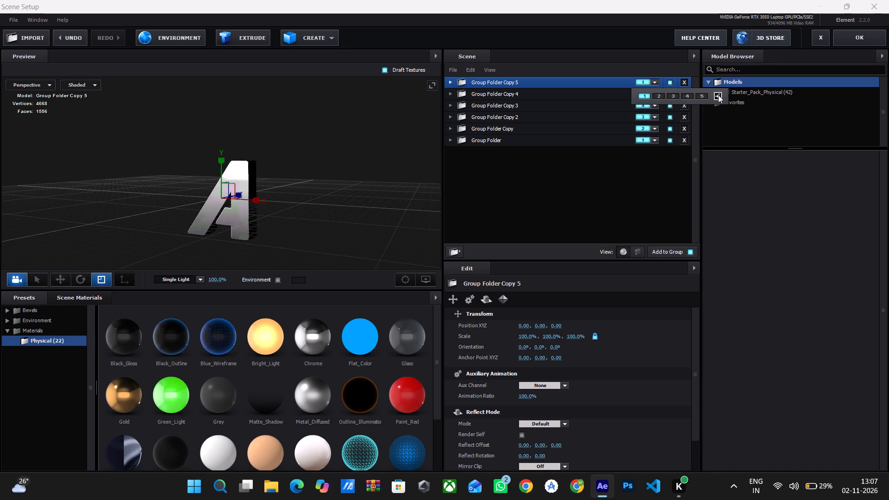
pyautogui.click(718, 95)
pyautogui.click(716, 98)
pyautogui.click(741, 169)
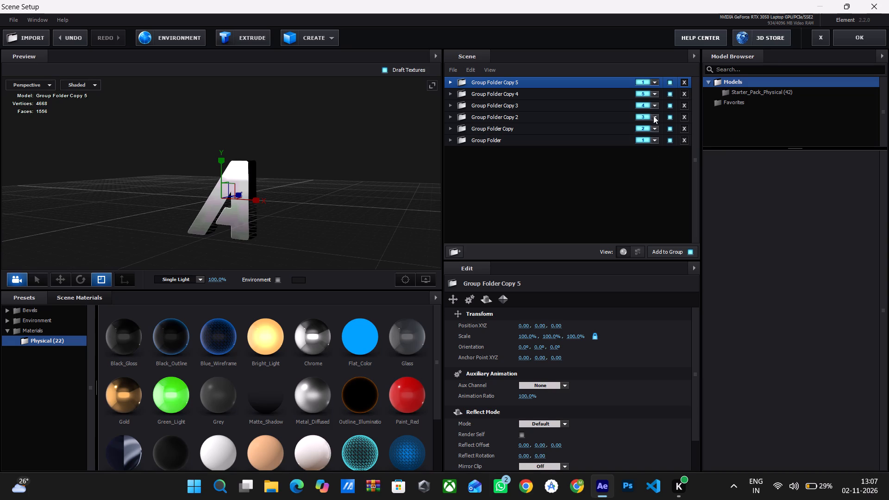
pyautogui.click(654, 81)
pyautogui.click(715, 96)
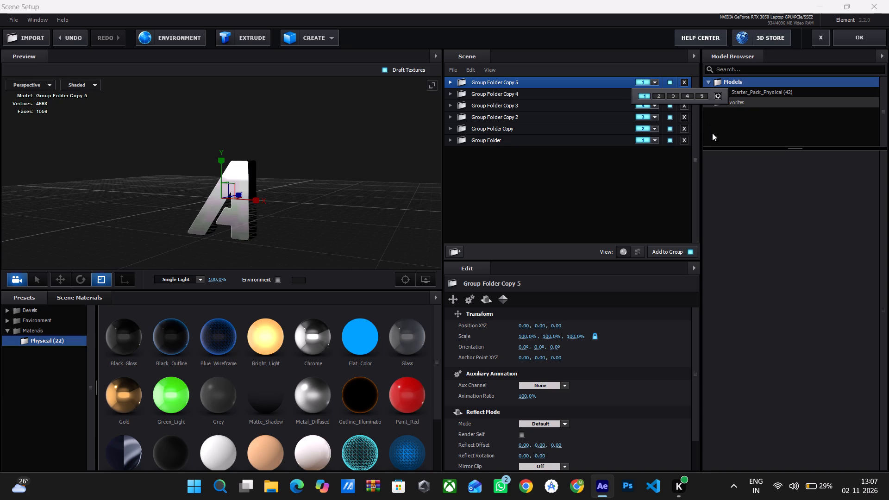
pyautogui.click(672, 174)
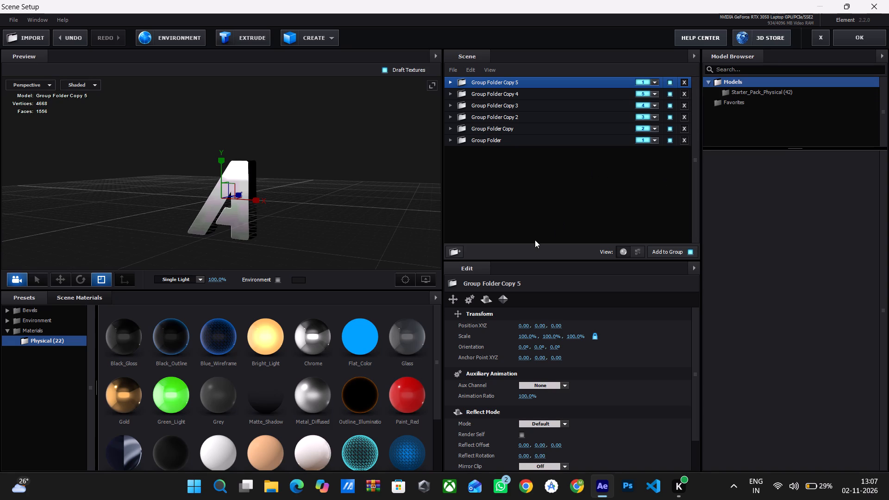
# Rename Group Folder as A and Group Folder Copy as A2 in the scene list.
pyautogui.click(477, 139)
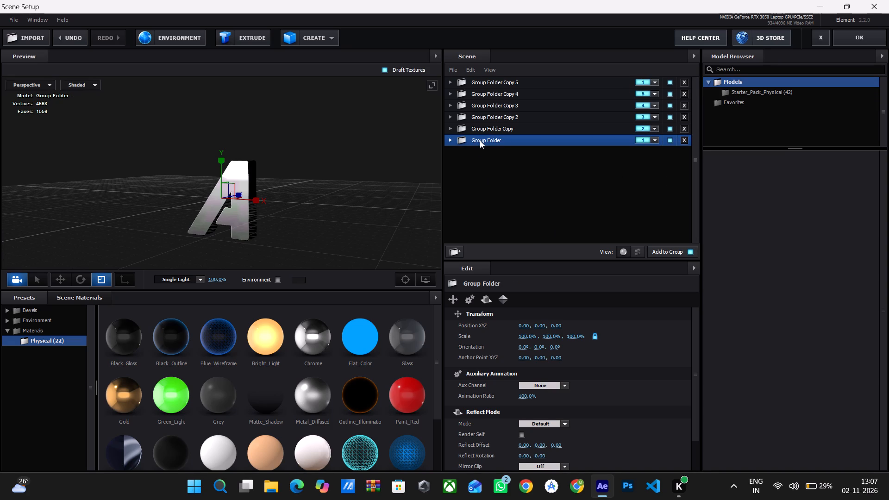
pyautogui.press('Return')
pyautogui.press('a')
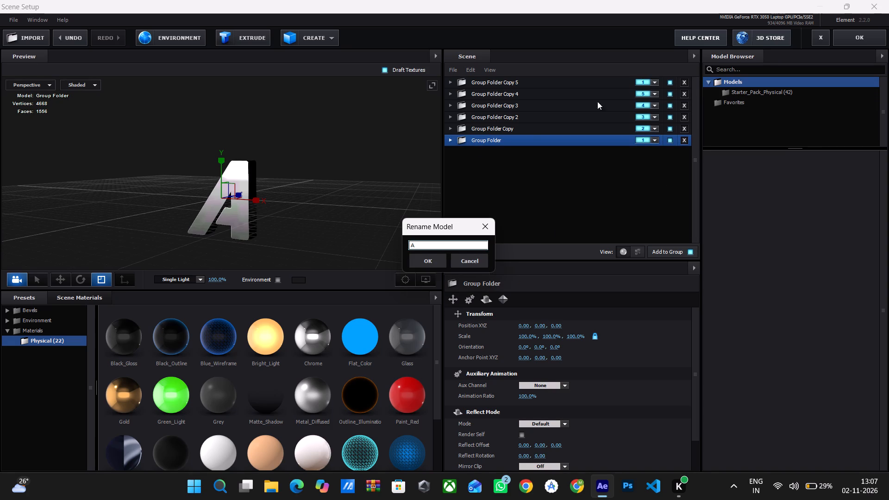
pyautogui.press('Return')
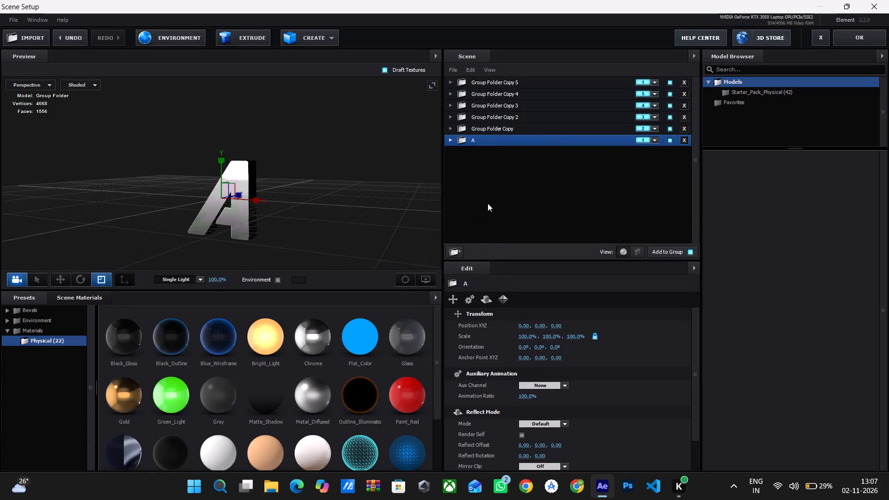
pyautogui.click(497, 129)
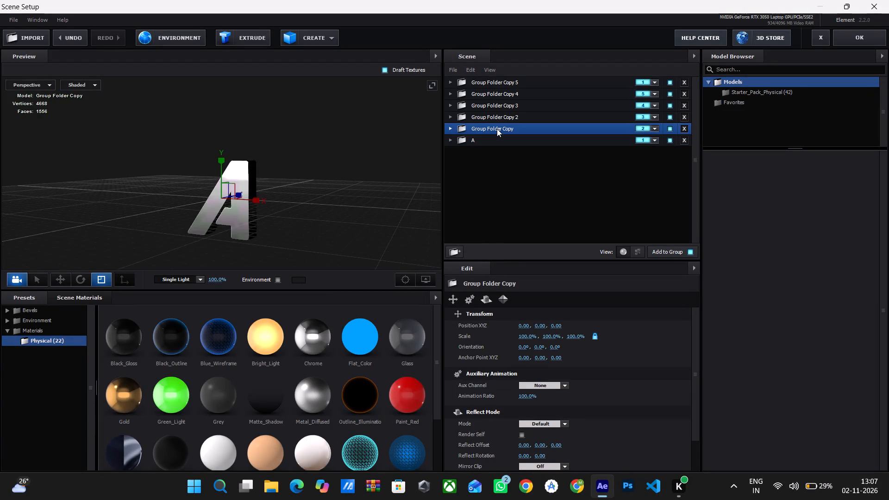
pyautogui.press('Return')
pyautogui.write('A2')
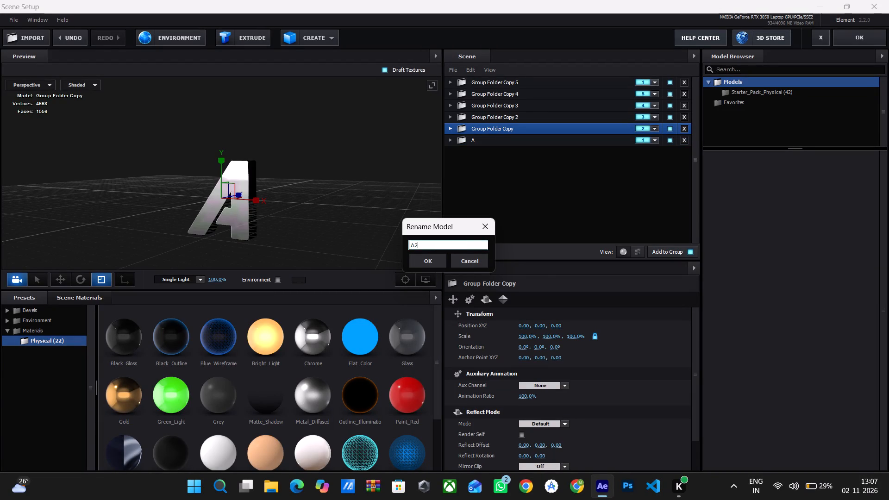
pyautogui.press('Return')
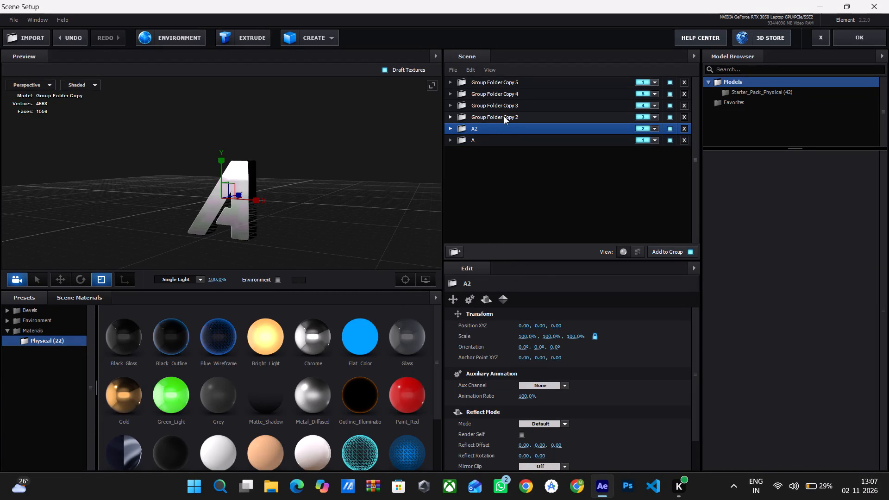
pyautogui.press('Return')
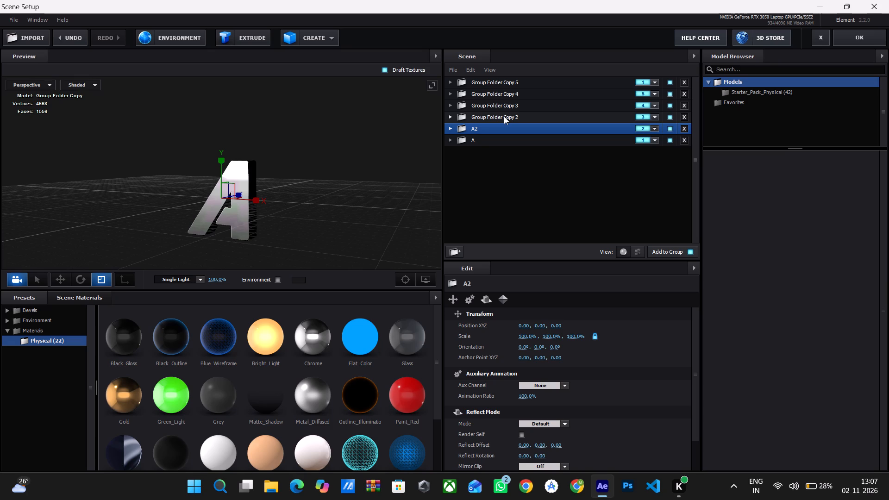
pyautogui.press('Return')
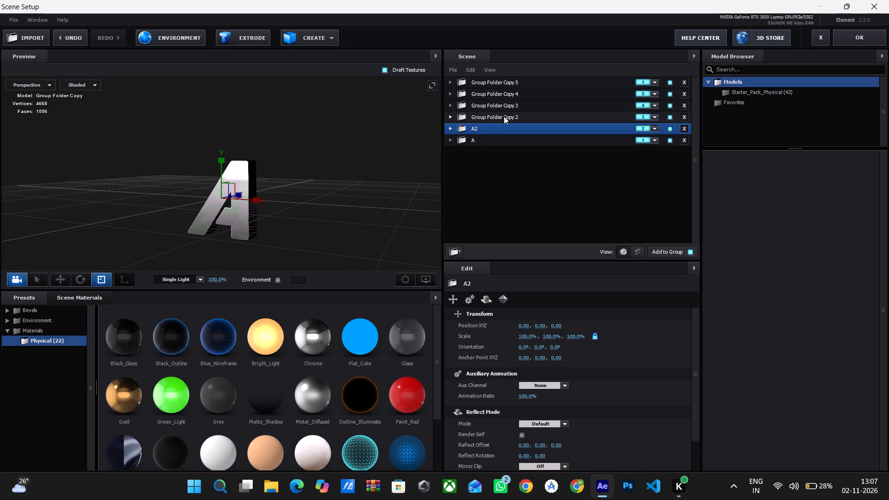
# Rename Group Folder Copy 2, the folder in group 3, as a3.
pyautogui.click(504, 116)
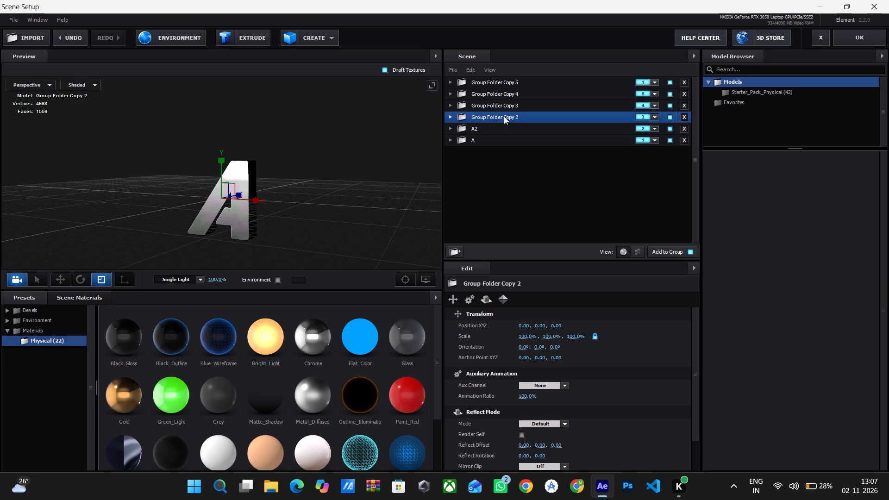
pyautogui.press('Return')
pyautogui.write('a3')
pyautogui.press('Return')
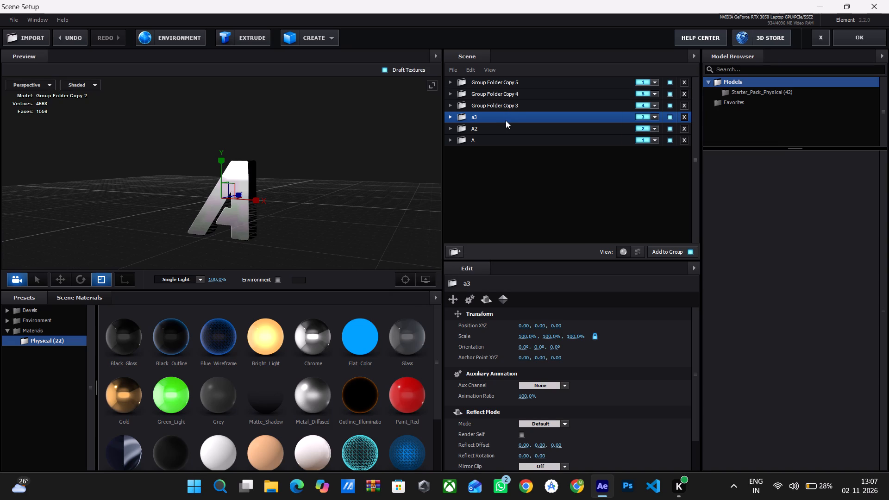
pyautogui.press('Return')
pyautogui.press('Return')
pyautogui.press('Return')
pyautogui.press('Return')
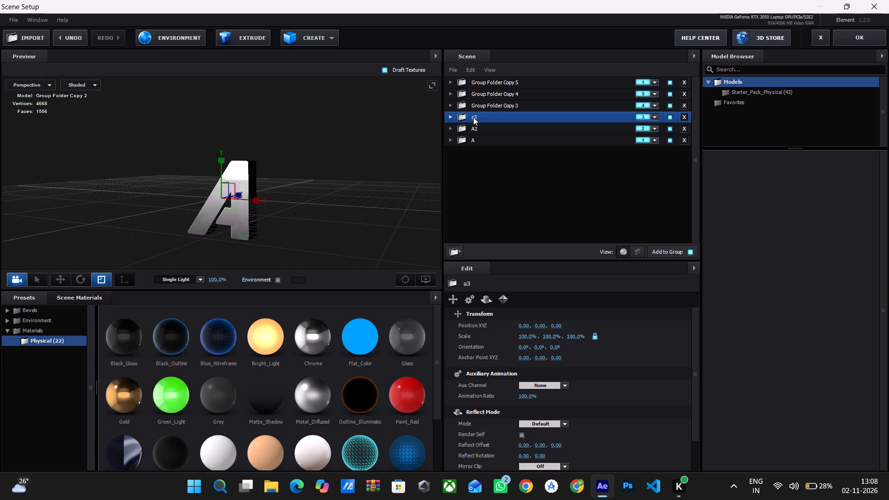
# Rename the group 3 folder as t.
pyautogui.click(473, 117)
pyautogui.press('Return')
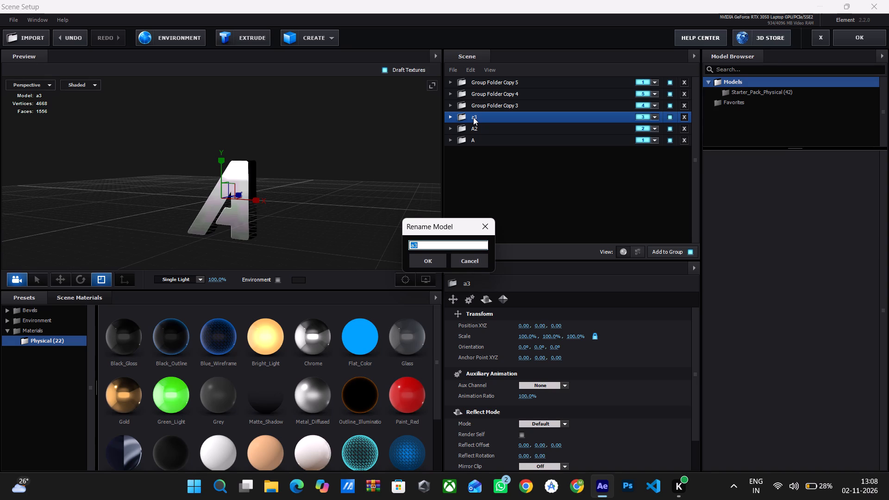
pyautogui.press('t')
pyautogui.press('Return')
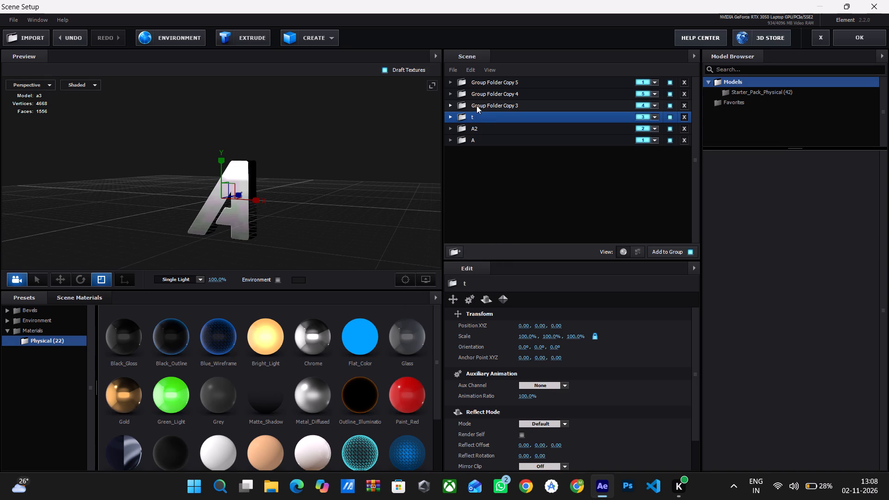
# Rename Group Folder Copy 3, the folder in group 4, as a3.
pyautogui.click(476, 106)
pyautogui.press('Return')
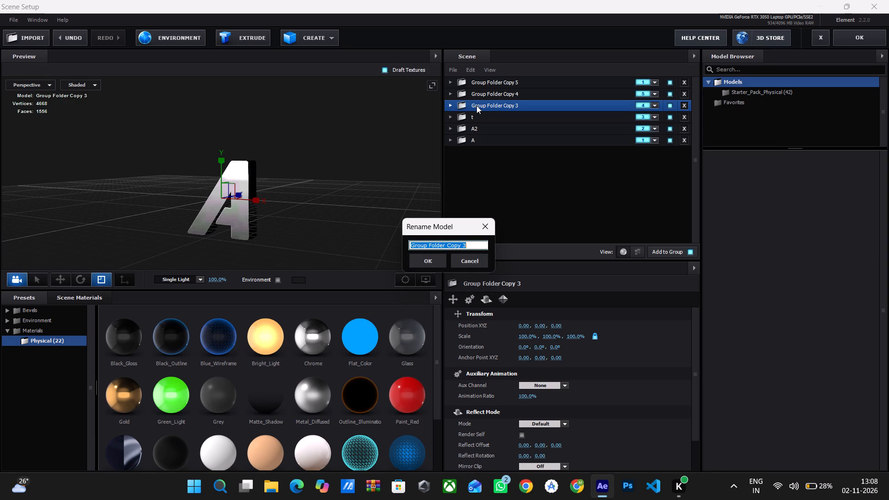
pyautogui.write('a3')
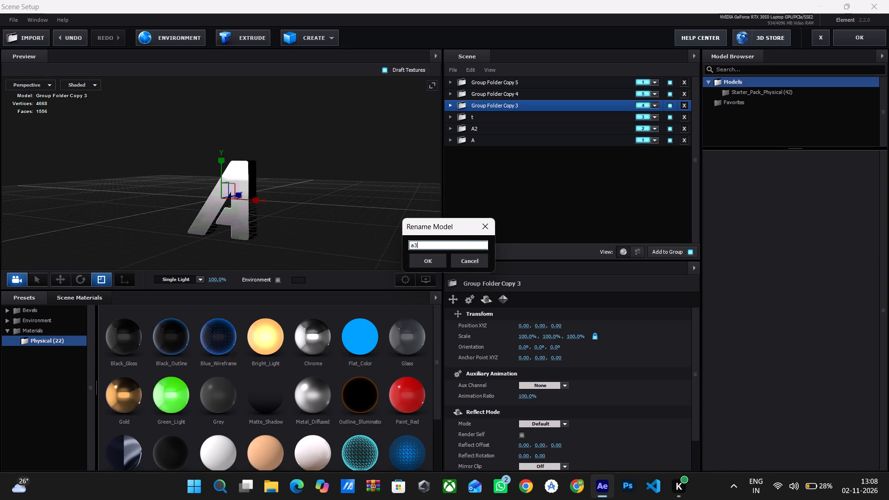
pyautogui.press('Return')
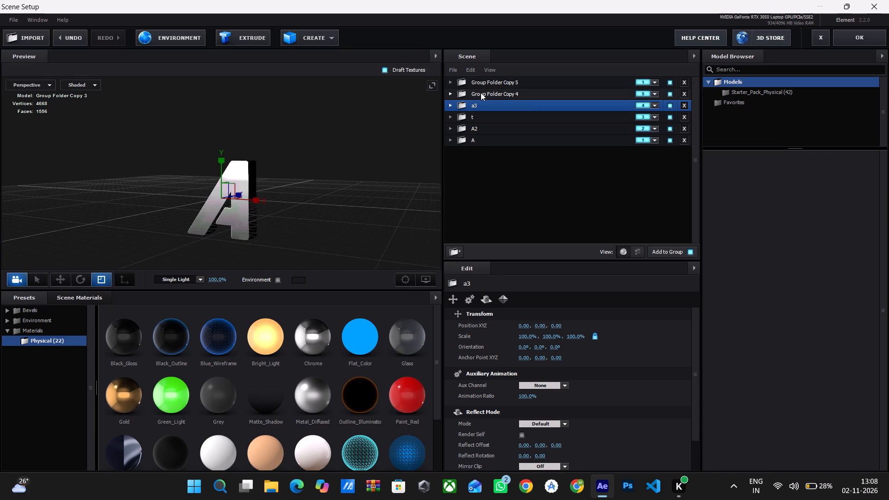
pyautogui.press('Return')
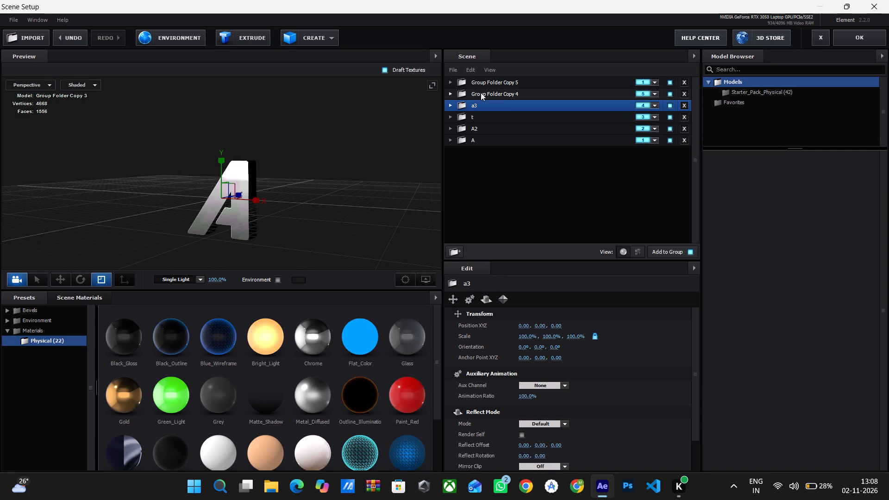
pyautogui.press('Return')
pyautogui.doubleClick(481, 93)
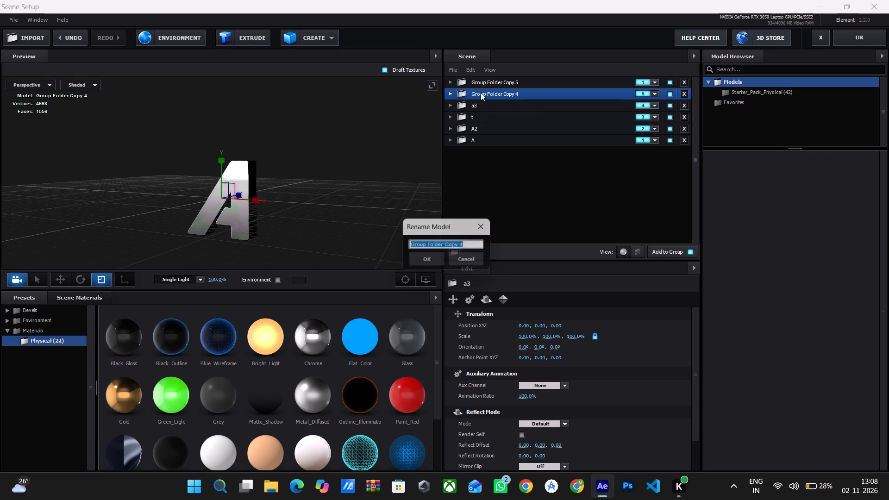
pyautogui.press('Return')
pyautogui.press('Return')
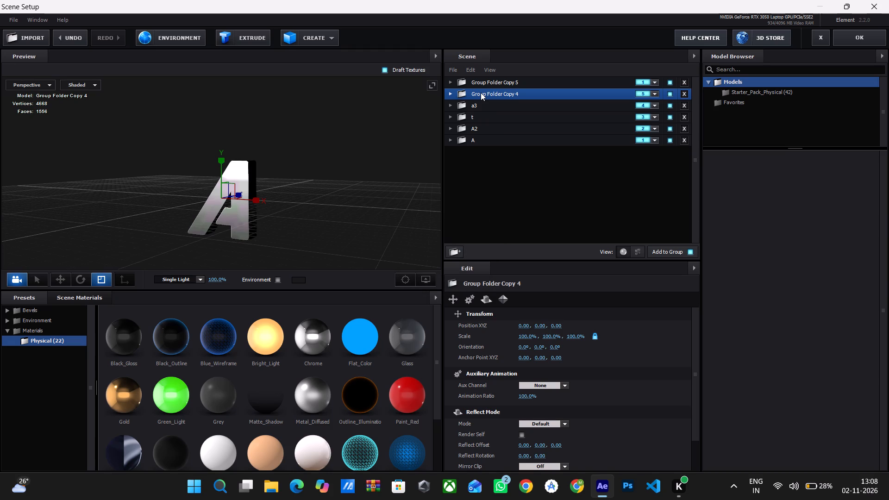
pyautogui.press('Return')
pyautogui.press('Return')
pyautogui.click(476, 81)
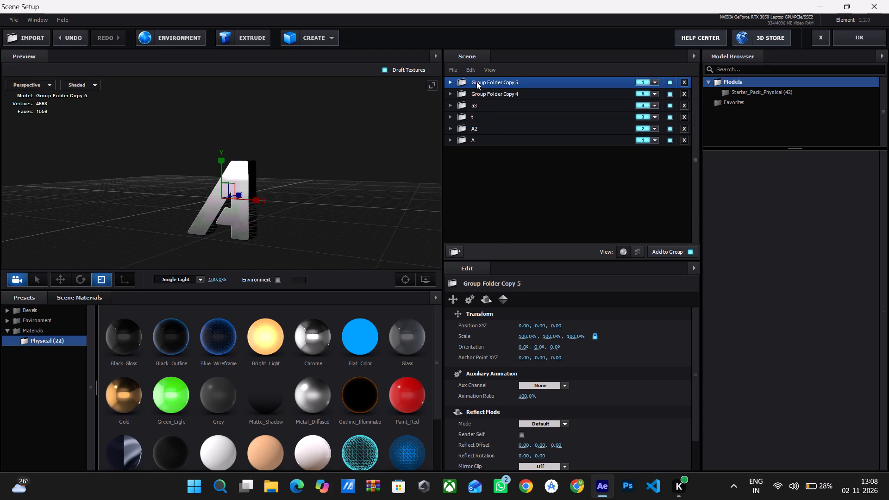
# Rename Group Folder Copy 4 as v and Group Folder Copy 5 as i.
pyautogui.click(473, 94)
pyautogui.press('Return')
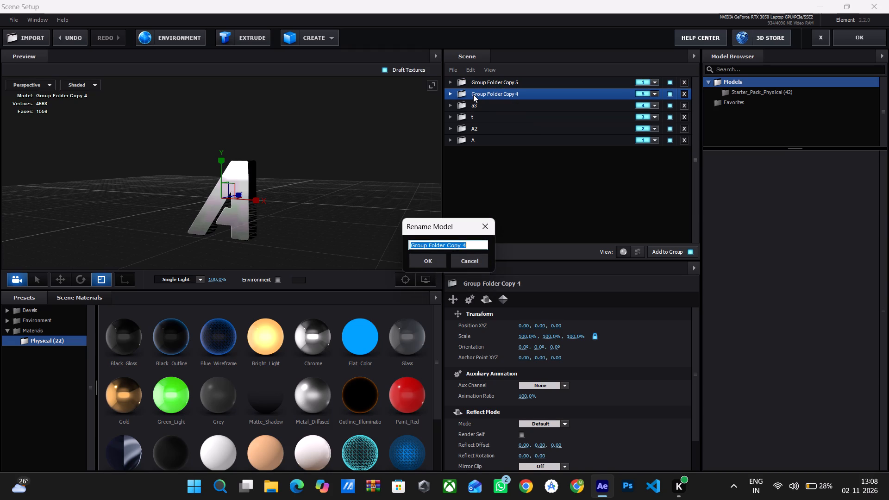
pyautogui.press('v')
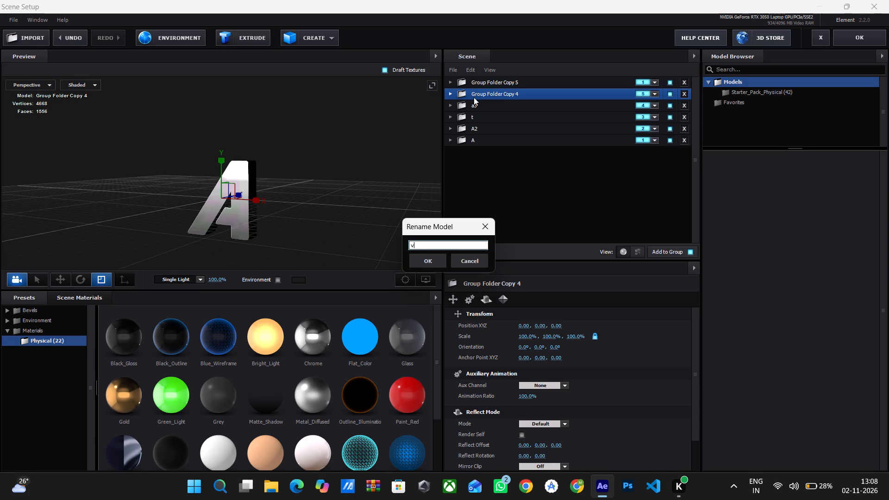
pyautogui.press('Return')
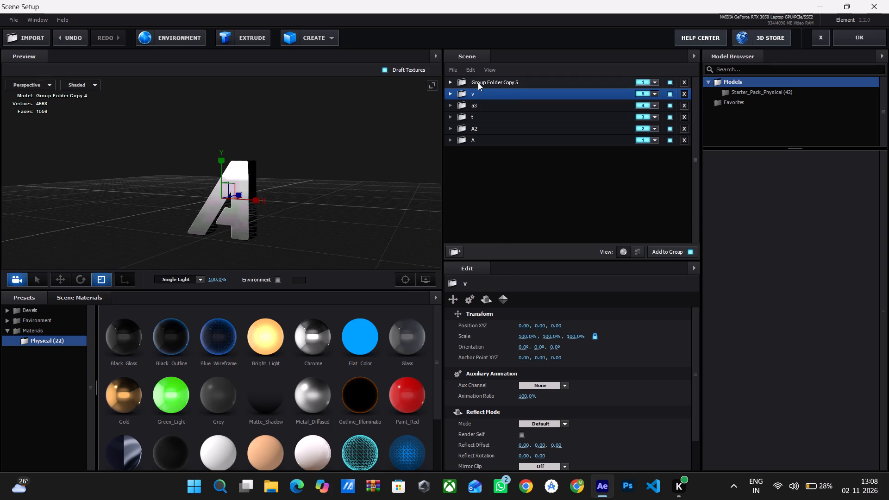
pyautogui.click(478, 82)
pyautogui.press('Return')
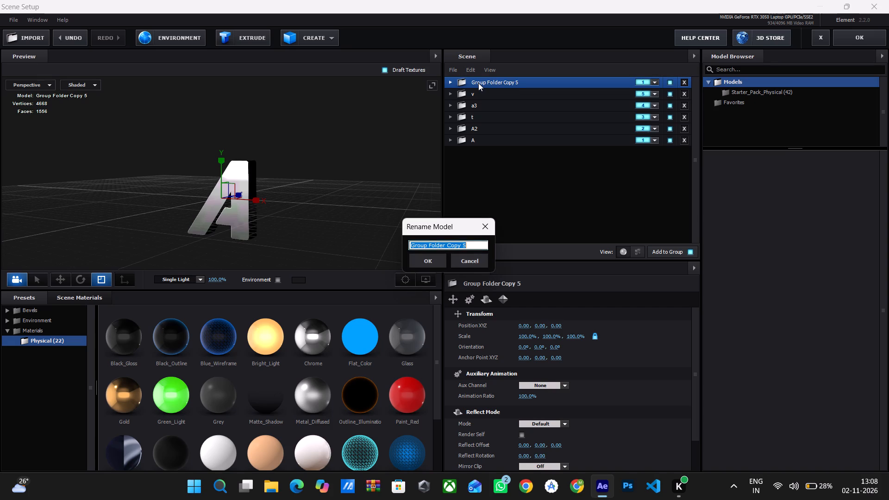
pyautogui.press('i')
pyautogui.press('Return')
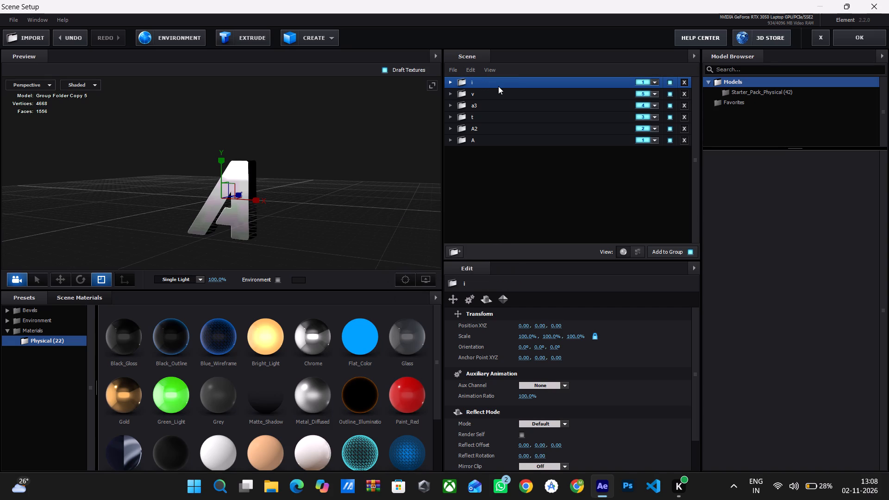
# Duplicate the i group folder, rename the copy as d, and collapse its contents in the scene list.
pyautogui.hotkey('ctrl', 'd')
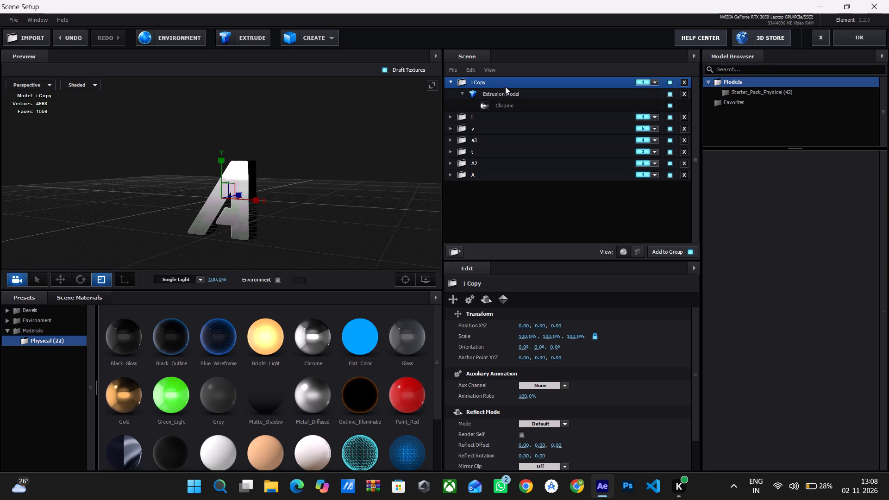
pyautogui.press('Return')
pyautogui.press('Return')
pyautogui.press('Return')
pyautogui.press('Return')
pyautogui.click(475, 81)
pyautogui.press('Return')
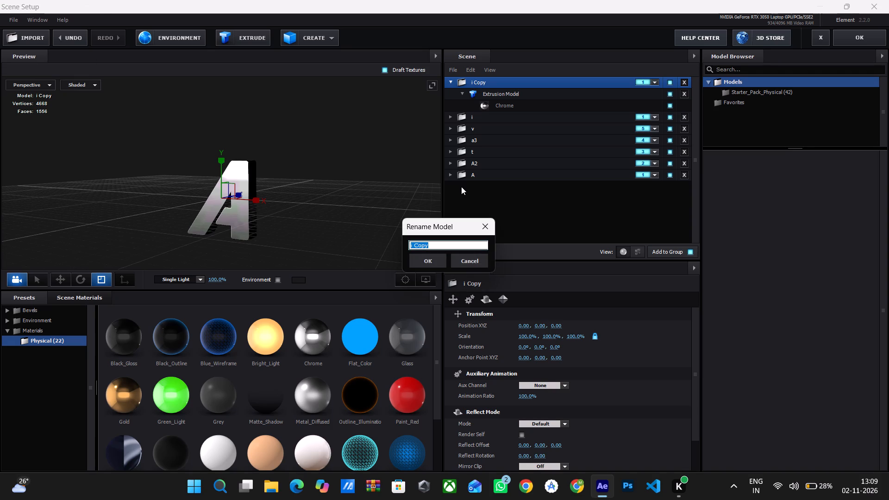
pyautogui.press('d')
pyautogui.click(425, 263)
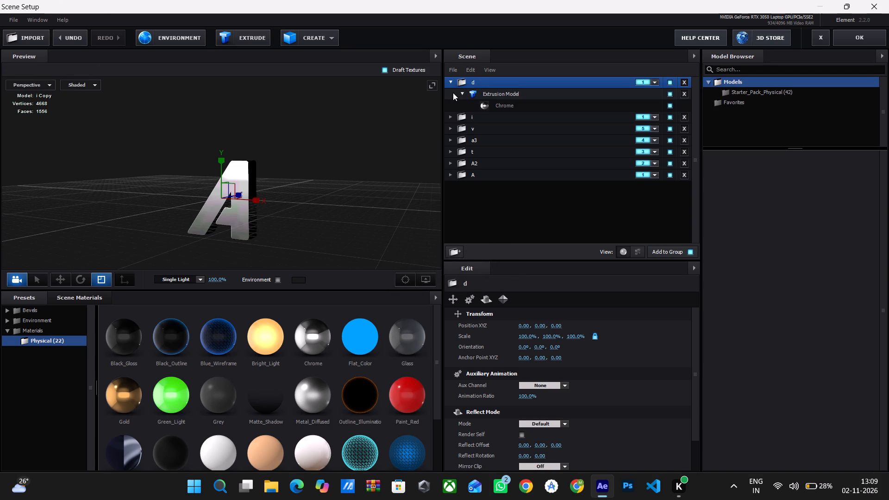
pyautogui.click(451, 81)
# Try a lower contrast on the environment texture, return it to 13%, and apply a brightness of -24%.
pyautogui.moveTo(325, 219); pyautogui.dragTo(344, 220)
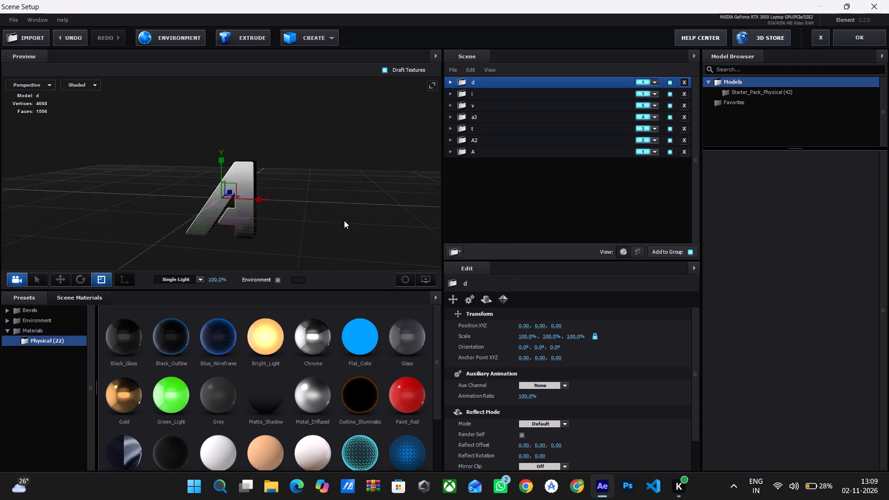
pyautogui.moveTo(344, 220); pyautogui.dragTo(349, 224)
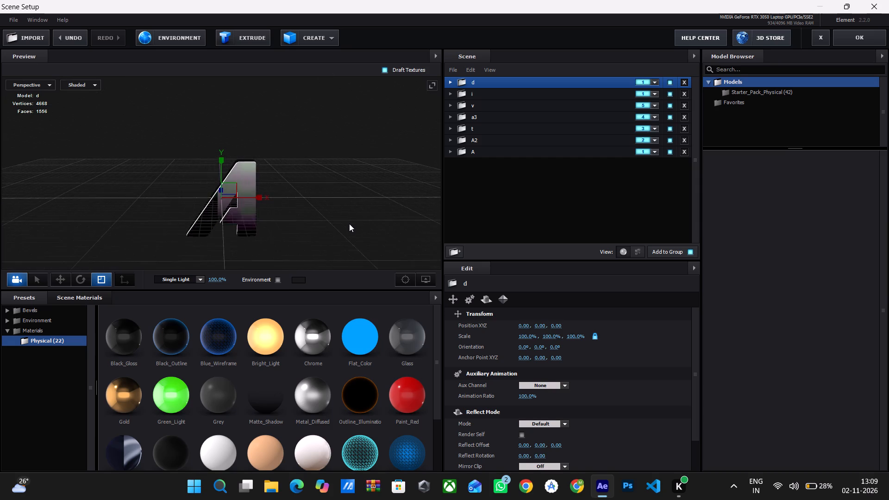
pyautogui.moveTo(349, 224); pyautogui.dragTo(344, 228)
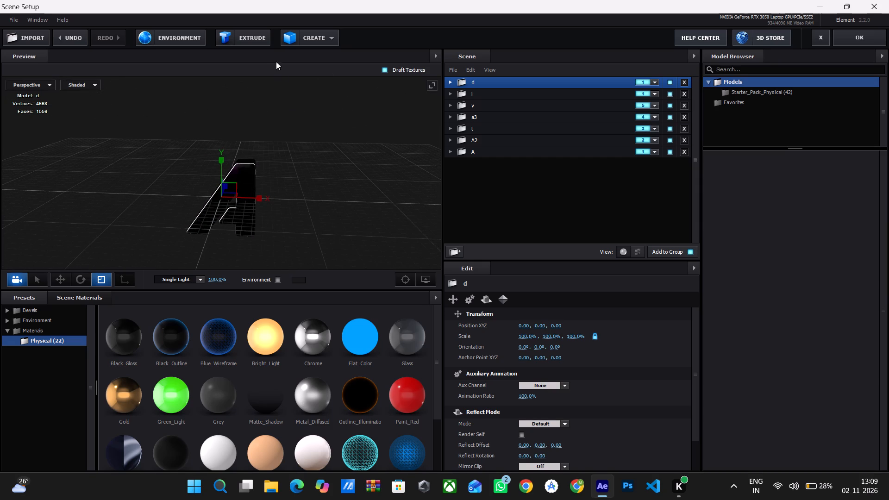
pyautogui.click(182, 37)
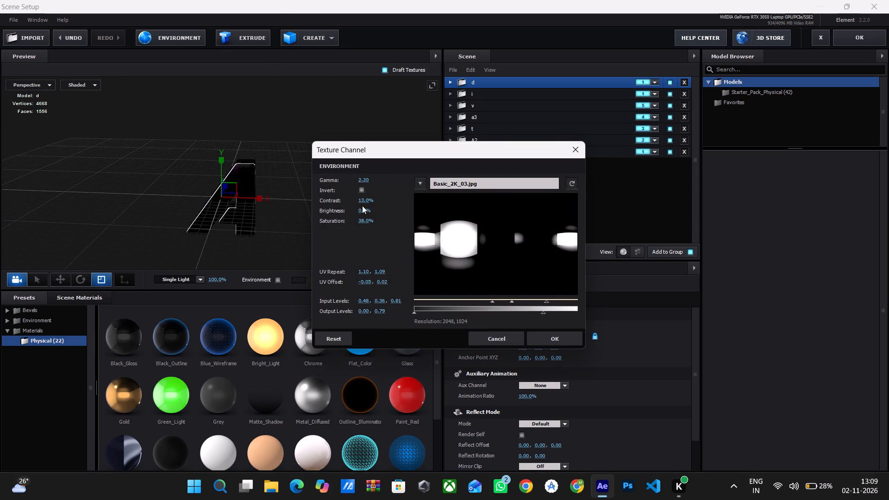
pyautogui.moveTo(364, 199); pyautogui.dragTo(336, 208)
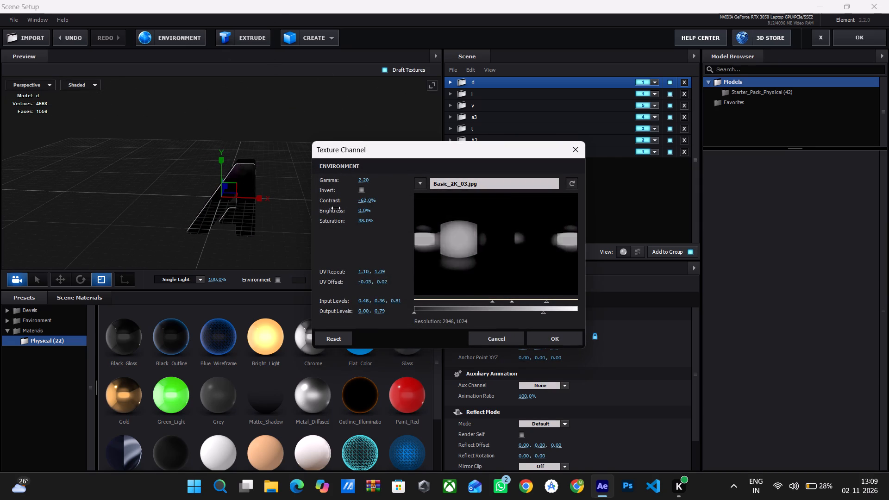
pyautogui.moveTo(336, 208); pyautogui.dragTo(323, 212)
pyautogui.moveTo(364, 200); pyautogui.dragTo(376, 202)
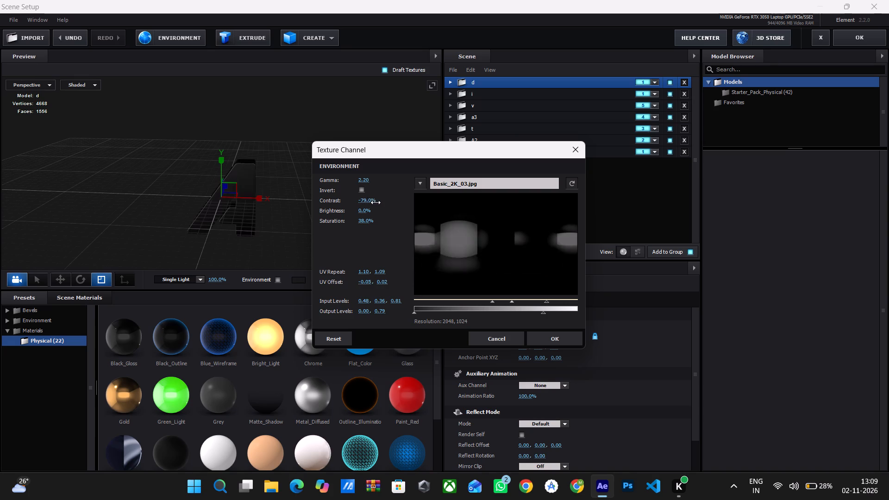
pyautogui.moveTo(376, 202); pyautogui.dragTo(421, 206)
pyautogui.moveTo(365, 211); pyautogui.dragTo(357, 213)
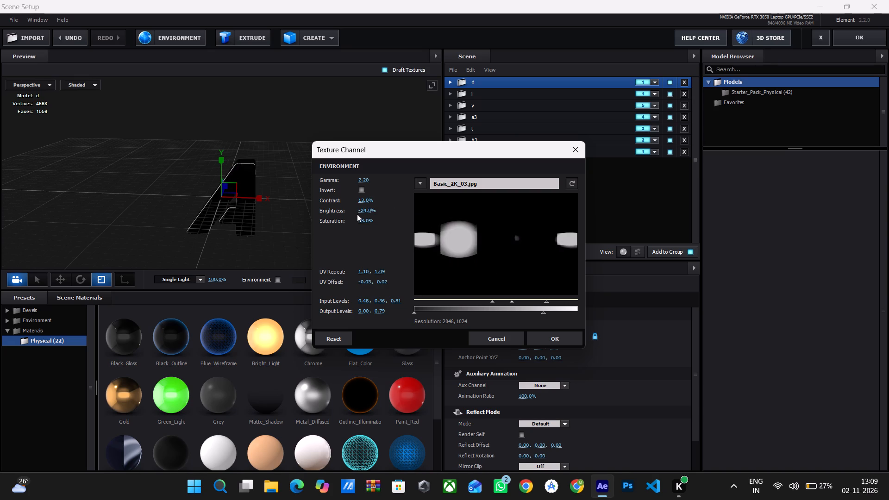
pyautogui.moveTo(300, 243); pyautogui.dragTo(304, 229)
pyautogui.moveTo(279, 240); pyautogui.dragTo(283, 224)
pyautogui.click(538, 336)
# Set the environment texture's contrast to 100% and its brightness to -7%.
pyautogui.moveTo(270, 212); pyautogui.dragTo(265, 198)
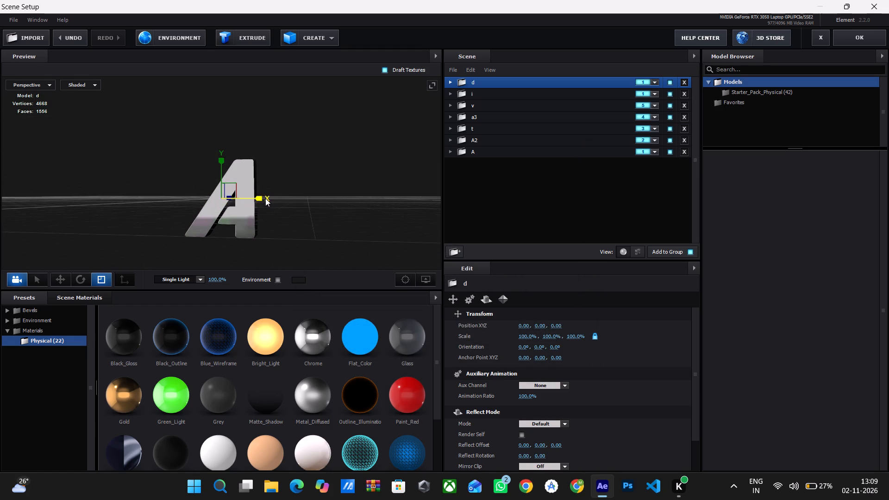
pyautogui.moveTo(238, 227); pyautogui.dragTo(264, 230)
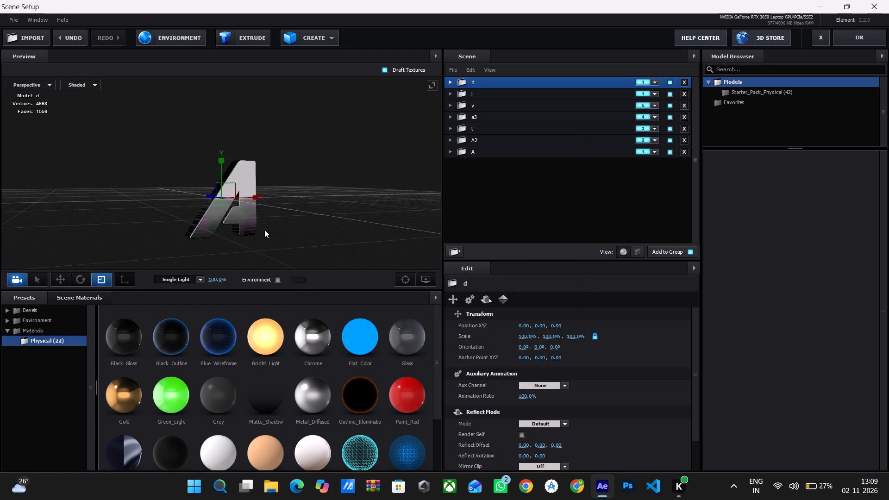
pyautogui.click(263, 226)
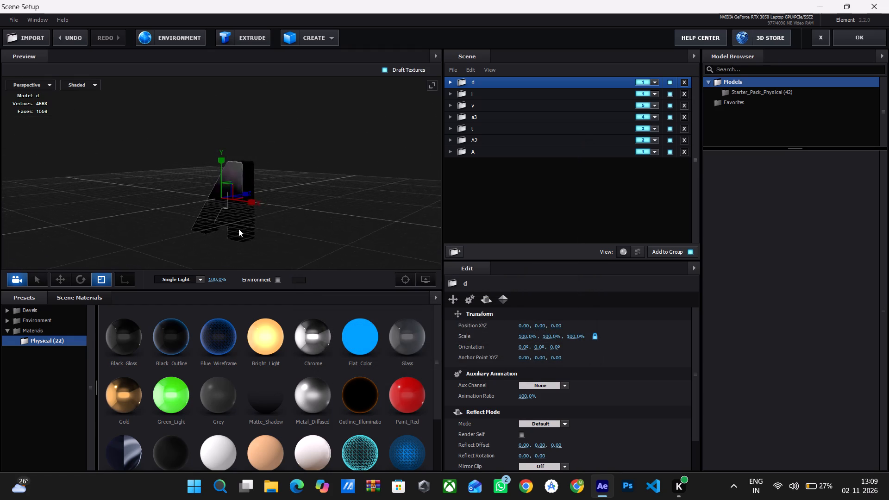
pyautogui.click(265, 224)
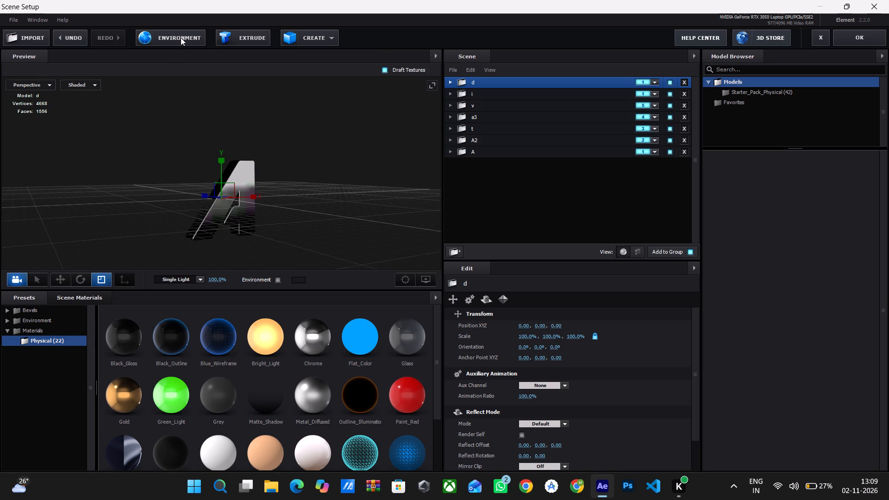
pyautogui.click(181, 37)
pyautogui.moveTo(365, 199); pyautogui.dragTo(489, 202)
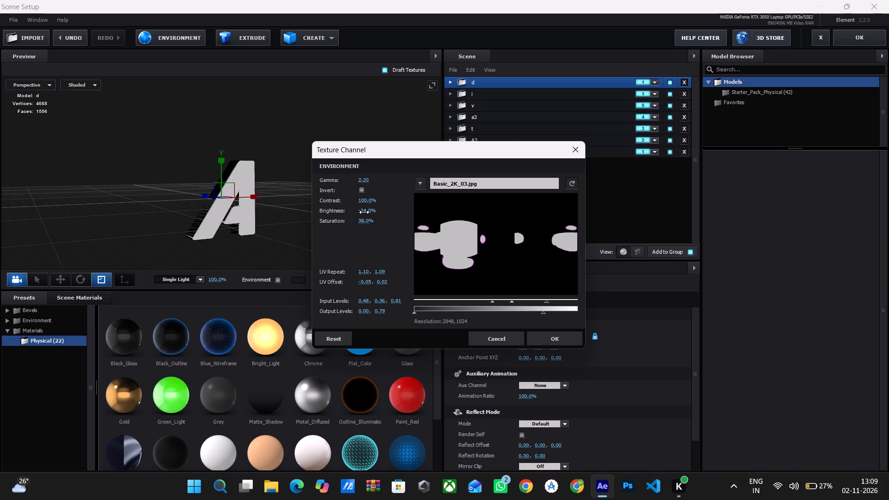
pyautogui.moveTo(364, 213); pyautogui.dragTo(368, 218)
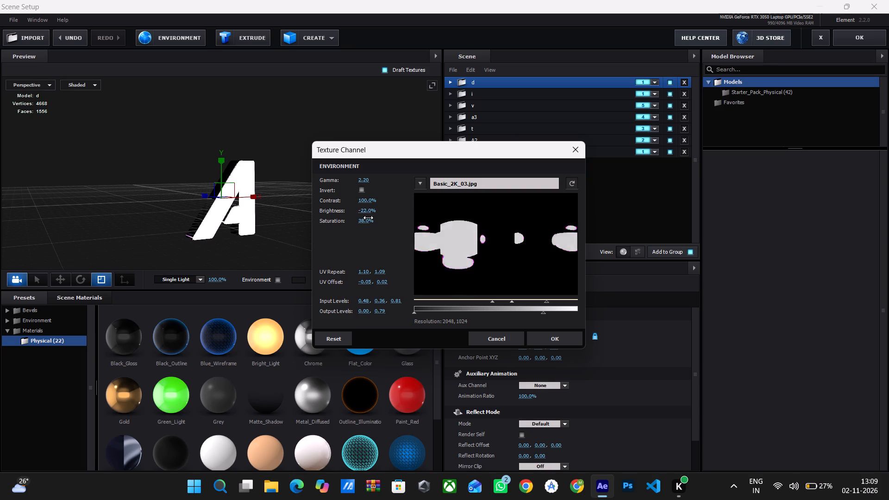
pyautogui.moveTo(368, 218); pyautogui.dragTo(380, 219)
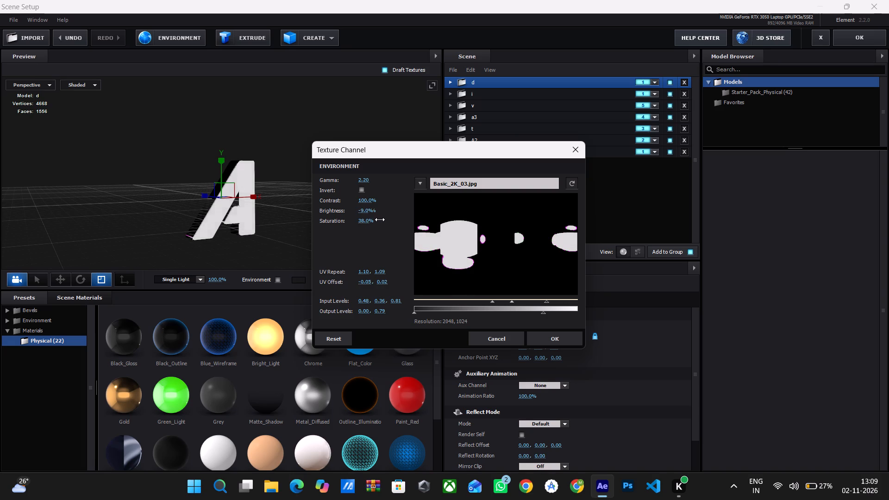
pyautogui.moveTo(380, 219); pyautogui.dragTo(385, 219)
pyautogui.moveTo(362, 212); pyautogui.dragTo(384, 213)
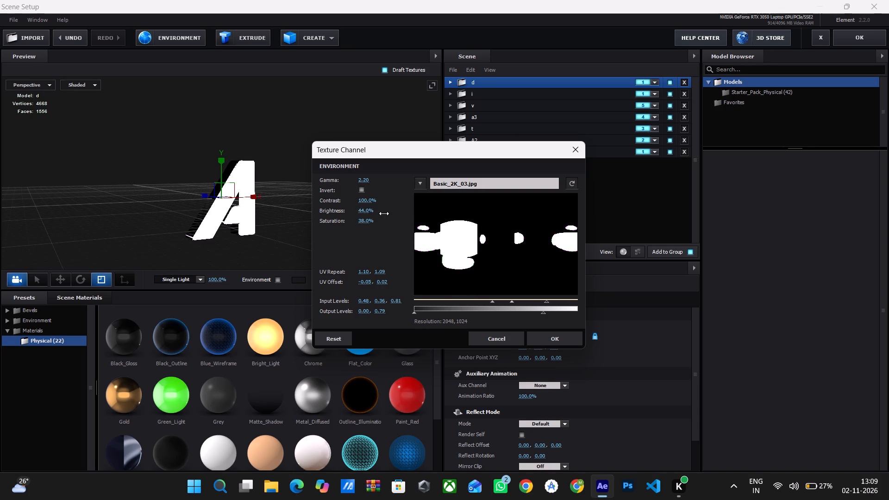
pyautogui.moveTo(384, 213); pyautogui.dragTo(385, 213)
pyautogui.moveTo(367, 211); pyautogui.dragTo(338, 222)
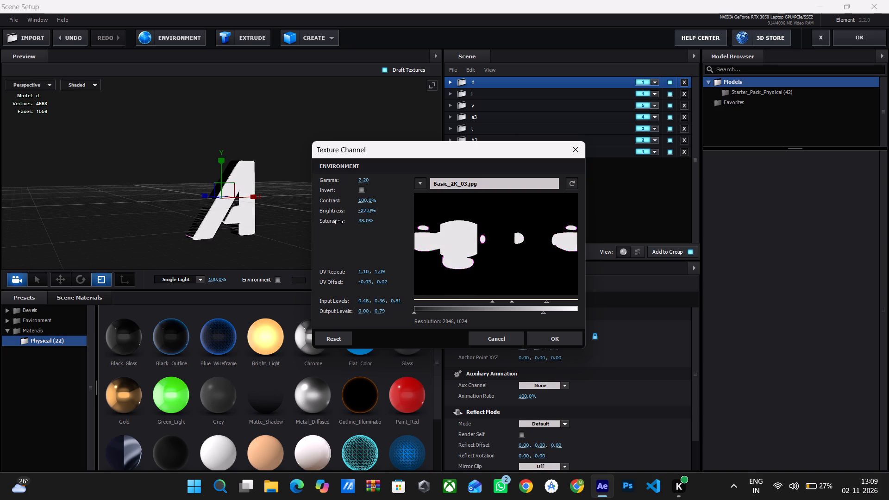
pyautogui.moveTo(338, 222); pyautogui.dragTo(352, 225)
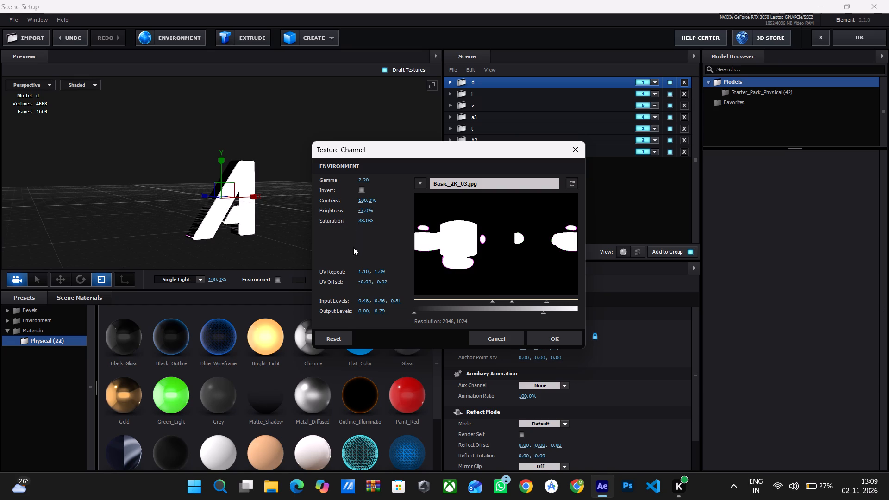
# Set the environment texture's horizontal UV Repeat to 1.06 and its vertical UV Offset to -0.02.
pyautogui.moveTo(363, 270); pyautogui.dragTo(382, 275)
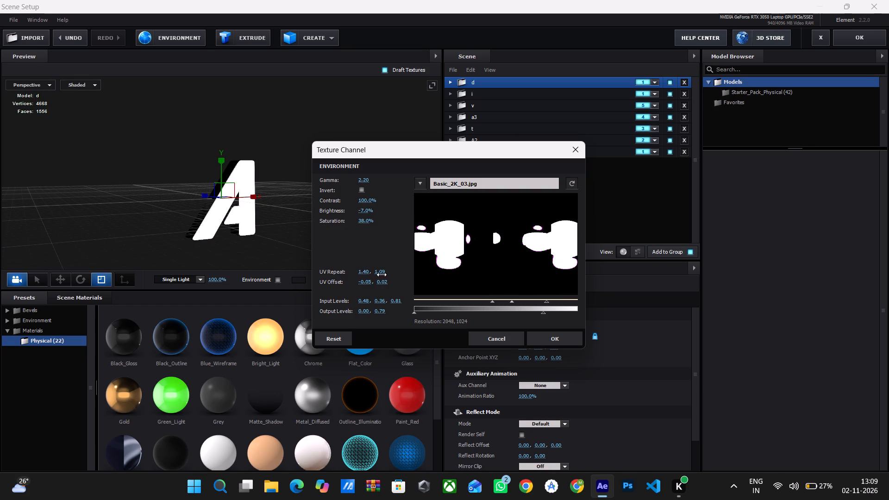
pyautogui.moveTo(382, 275); pyautogui.dragTo(352, 274)
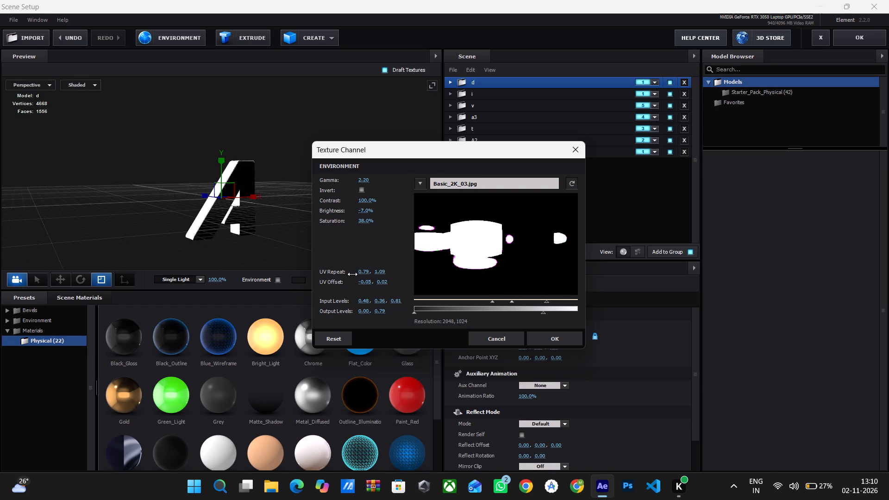
pyautogui.moveTo(352, 274); pyautogui.dragTo(364, 275)
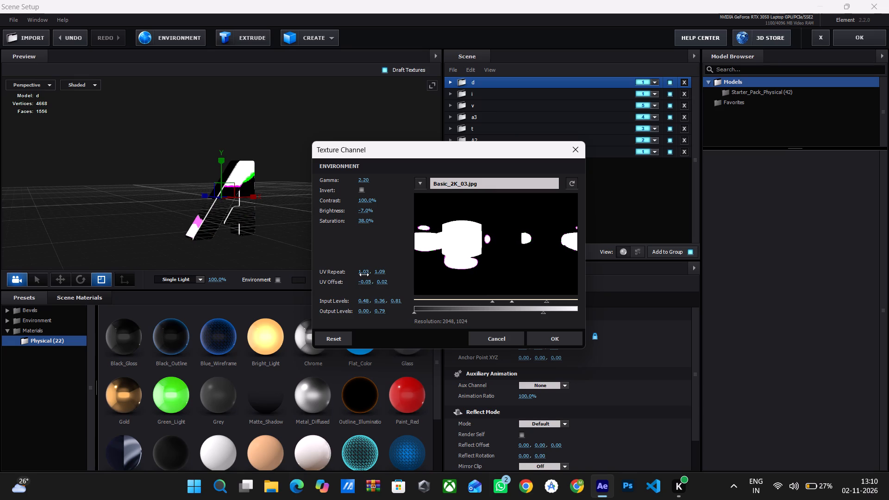
pyautogui.moveTo(364, 275); pyautogui.dragTo(365, 275)
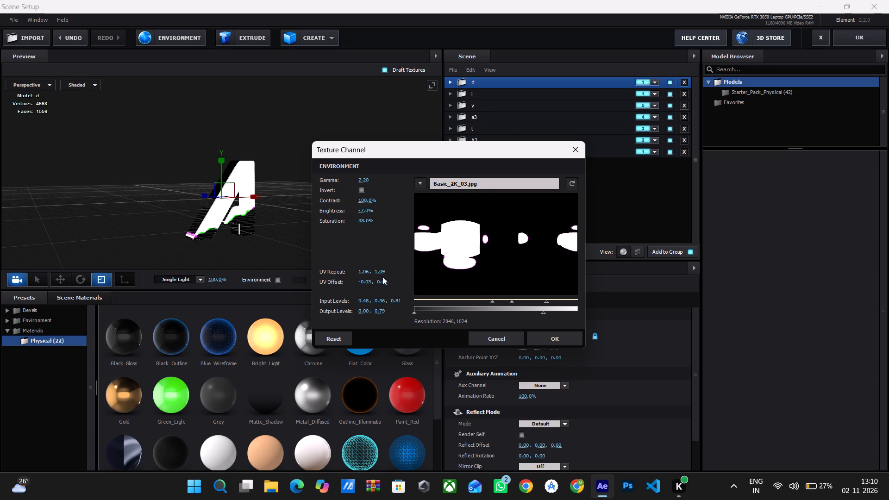
pyautogui.click(381, 282)
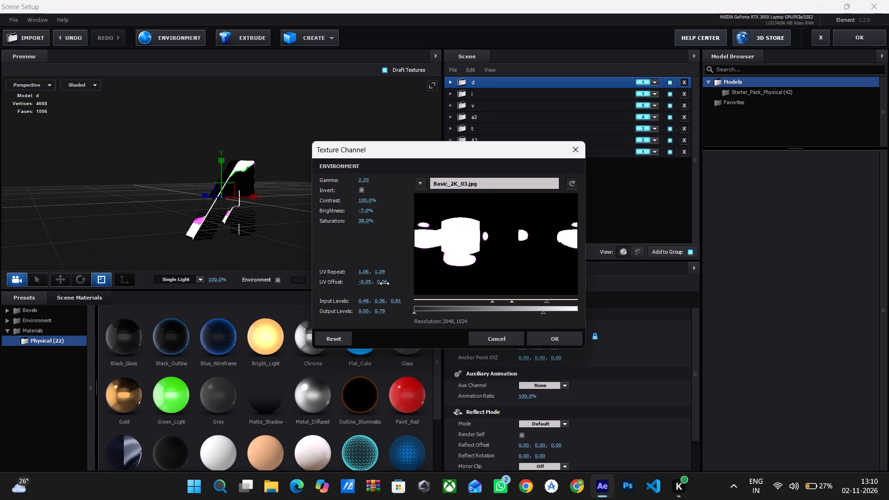
# Raise the environment texture's first two Input Levels to 0.69 and 0.62.
pyautogui.moveTo(364, 301); pyautogui.dragTo(365, 302)
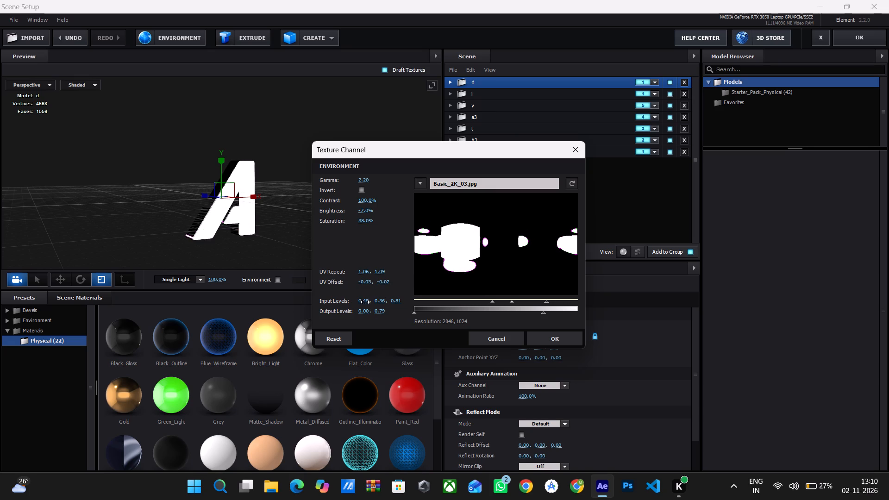
pyautogui.moveTo(365, 302); pyautogui.dragTo(374, 298)
pyautogui.moveTo(380, 301); pyautogui.dragTo(392, 301)
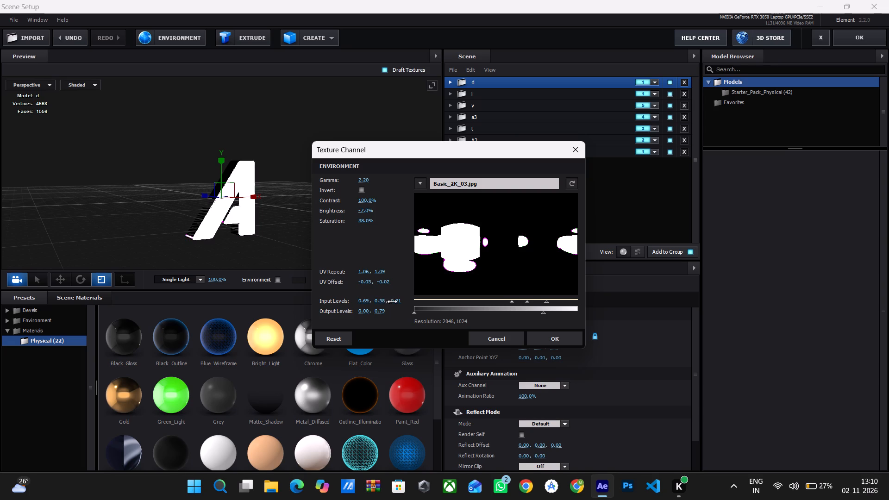
pyautogui.moveTo(392, 301); pyautogui.dragTo(393, 301)
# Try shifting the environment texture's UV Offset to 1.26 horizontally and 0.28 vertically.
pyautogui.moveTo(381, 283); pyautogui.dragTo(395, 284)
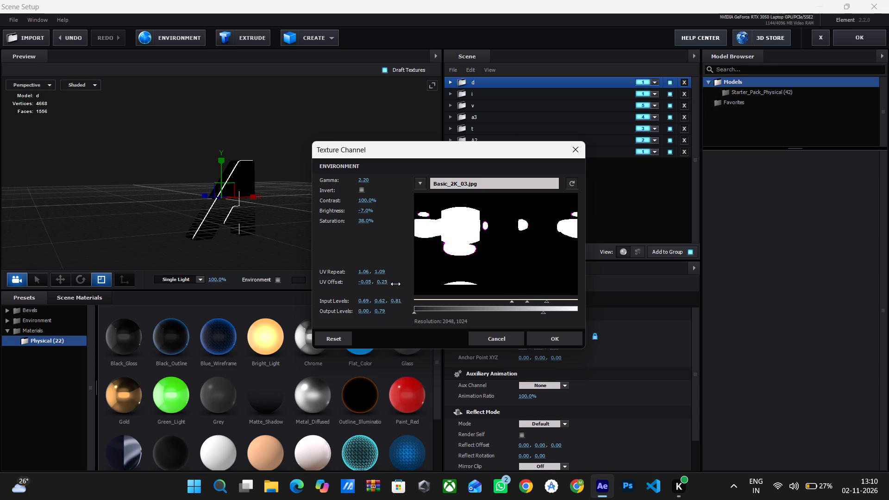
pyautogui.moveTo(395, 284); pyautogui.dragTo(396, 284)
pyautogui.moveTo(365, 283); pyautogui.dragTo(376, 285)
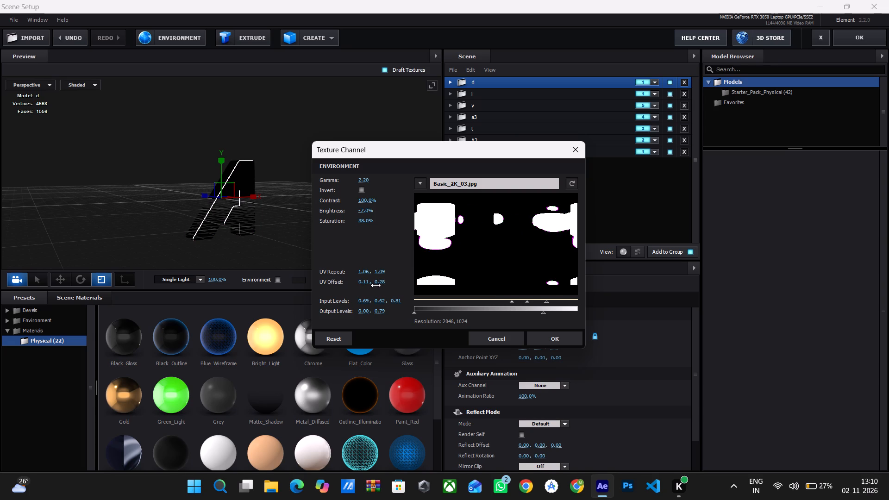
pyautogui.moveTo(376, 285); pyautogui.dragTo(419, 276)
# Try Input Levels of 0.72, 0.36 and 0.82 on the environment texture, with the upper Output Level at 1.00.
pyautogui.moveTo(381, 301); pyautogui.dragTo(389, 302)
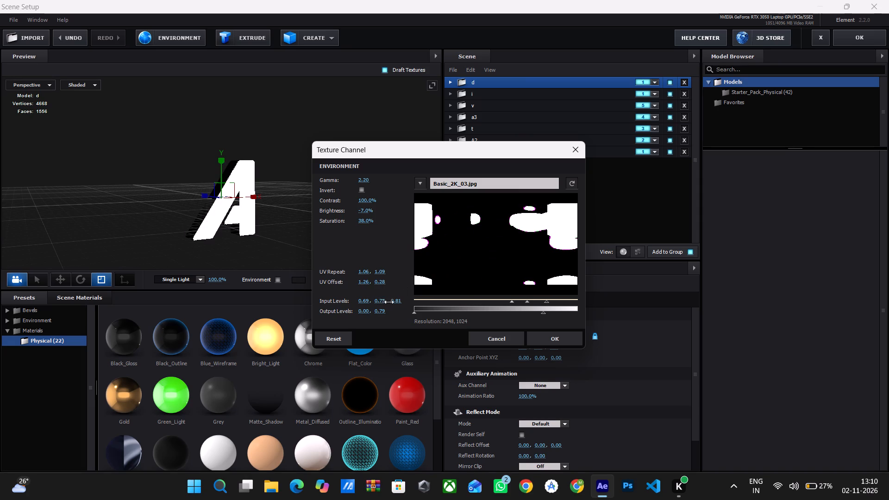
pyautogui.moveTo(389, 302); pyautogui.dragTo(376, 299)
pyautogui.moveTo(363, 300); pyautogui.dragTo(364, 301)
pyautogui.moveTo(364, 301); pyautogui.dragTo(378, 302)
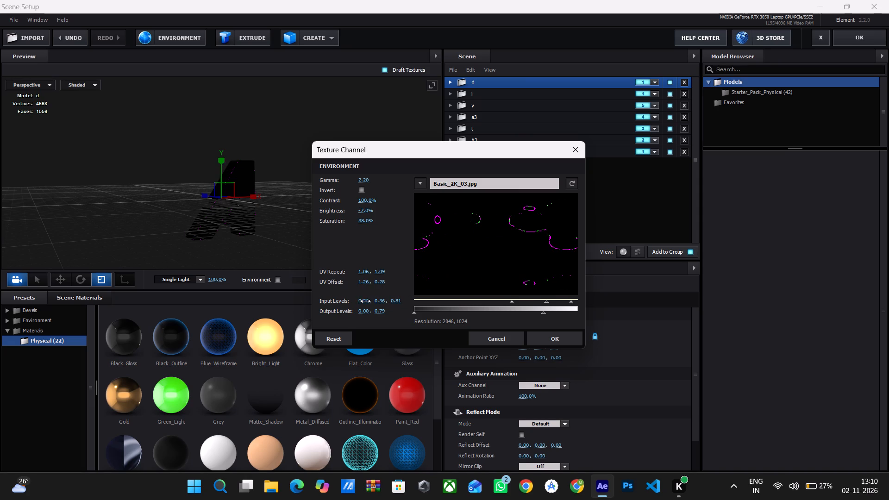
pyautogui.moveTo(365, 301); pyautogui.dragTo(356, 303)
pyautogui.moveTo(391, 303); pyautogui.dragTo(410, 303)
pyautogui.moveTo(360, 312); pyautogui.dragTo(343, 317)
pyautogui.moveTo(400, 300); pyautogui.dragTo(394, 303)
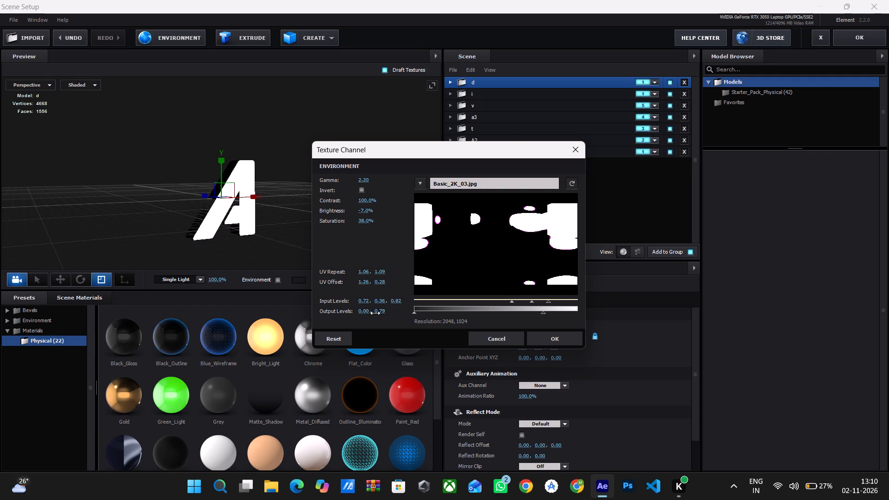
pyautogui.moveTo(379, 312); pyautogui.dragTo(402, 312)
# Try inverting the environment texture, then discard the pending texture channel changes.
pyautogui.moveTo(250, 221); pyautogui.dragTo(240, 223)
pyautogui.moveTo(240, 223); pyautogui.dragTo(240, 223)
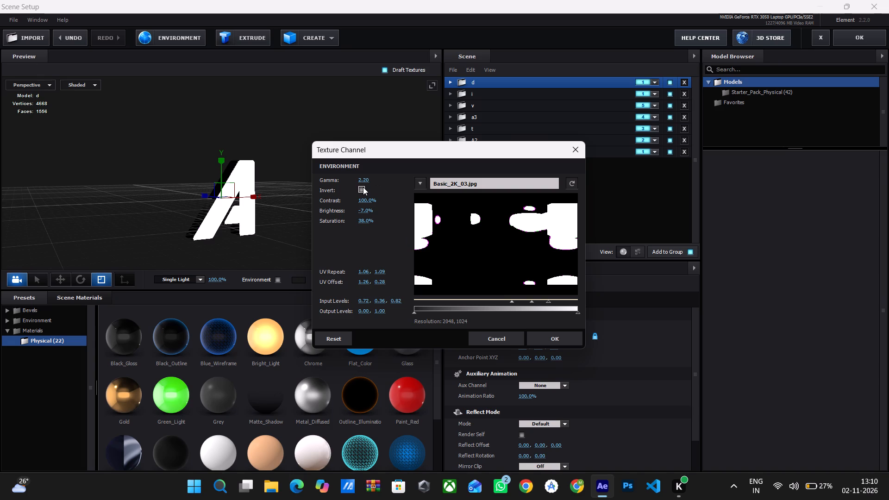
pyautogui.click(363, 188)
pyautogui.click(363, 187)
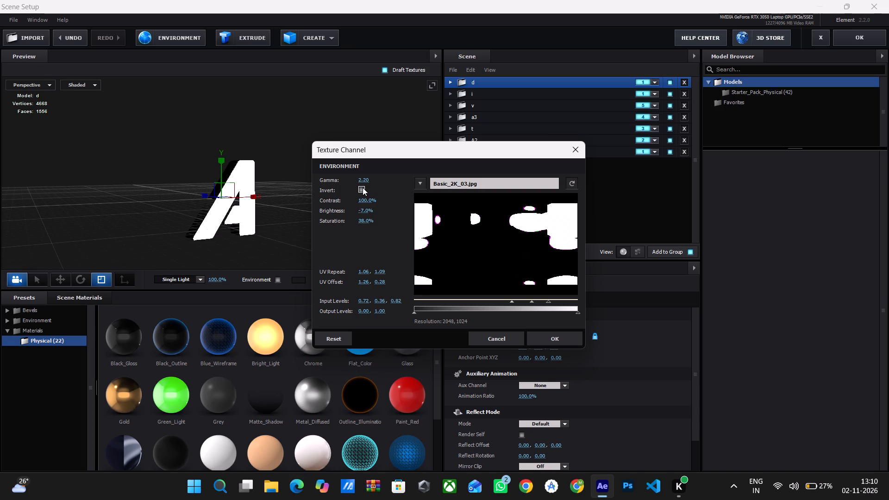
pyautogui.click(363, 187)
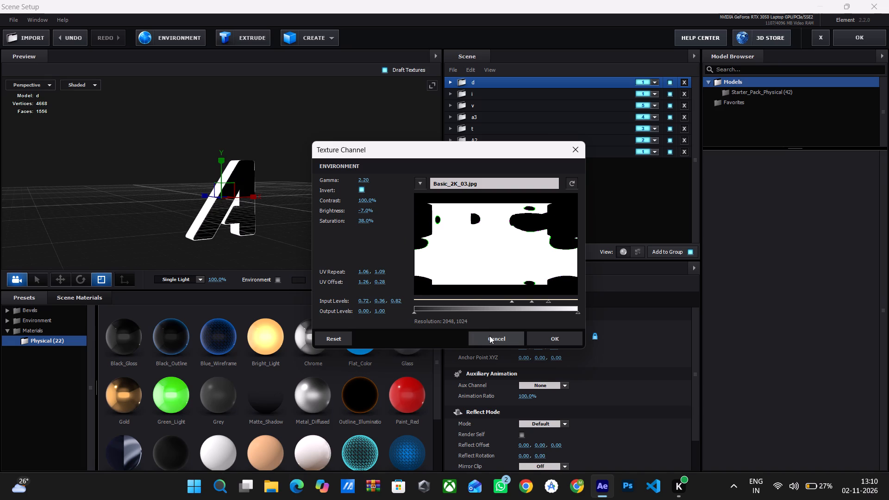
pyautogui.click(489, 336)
# Examine the extruded letter's reflections from several angles in the preview.
pyautogui.moveTo(351, 207); pyautogui.dragTo(321, 193)
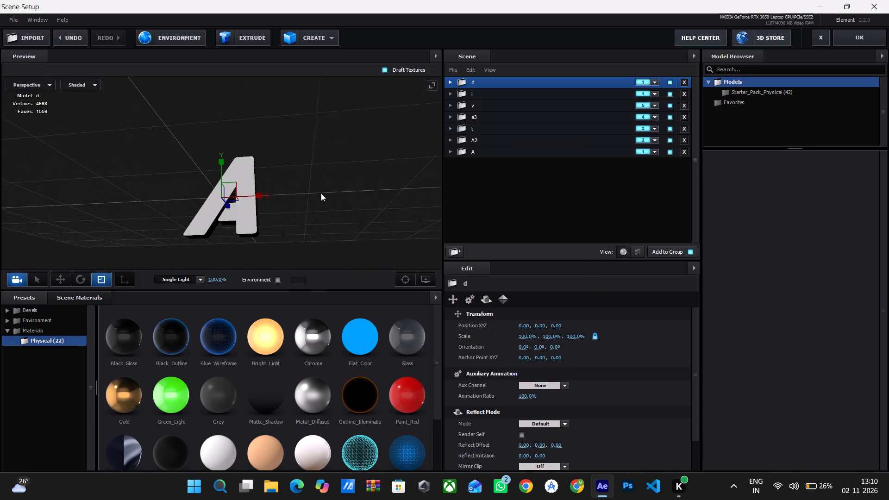
pyautogui.moveTo(321, 193); pyautogui.dragTo(331, 209)
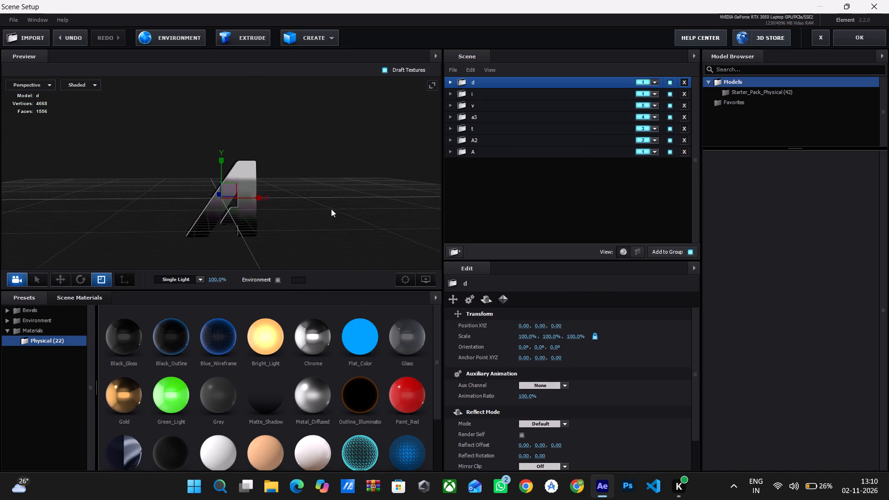
pyautogui.moveTo(331, 209); pyautogui.dragTo(342, 218)
pyautogui.click(337, 199)
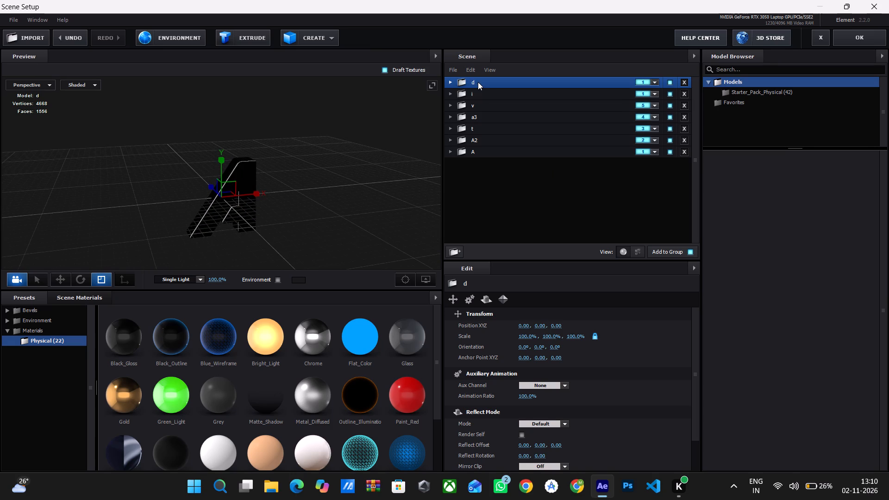
pyautogui.moveTo(360, 221); pyautogui.dragTo(376, 209)
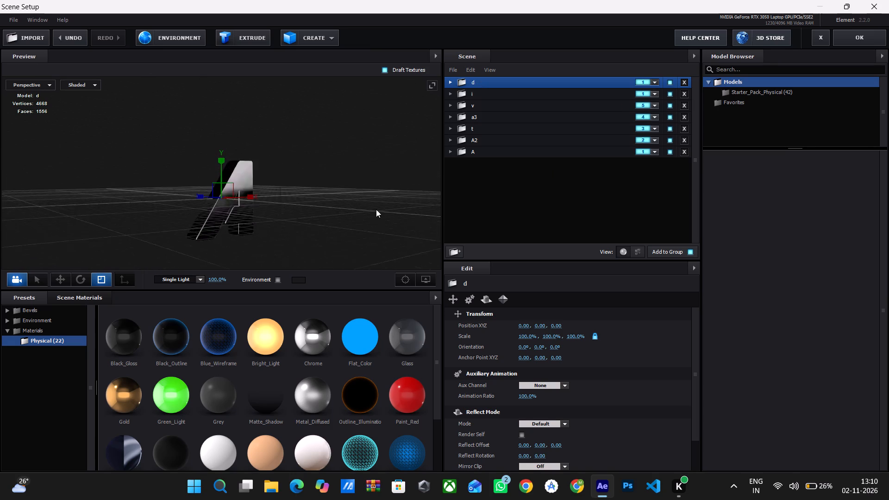
pyautogui.moveTo(376, 209); pyautogui.dragTo(384, 208)
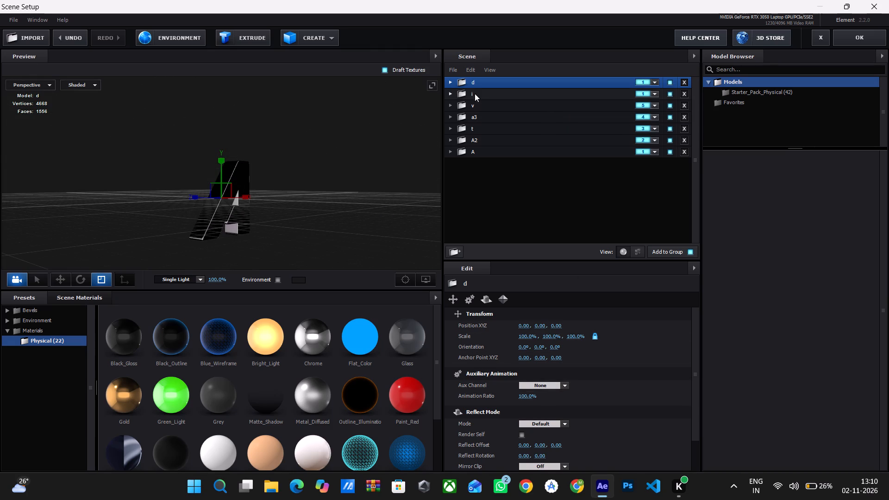
# Check the Custom Path choices of the extrusion models in groups d and A.
pyautogui.click(452, 81)
pyautogui.click(490, 92)
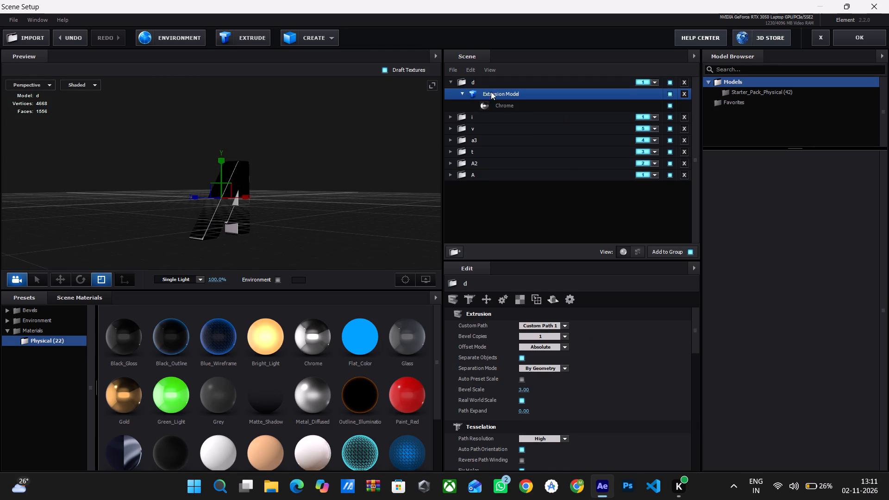
pyautogui.click(562, 324)
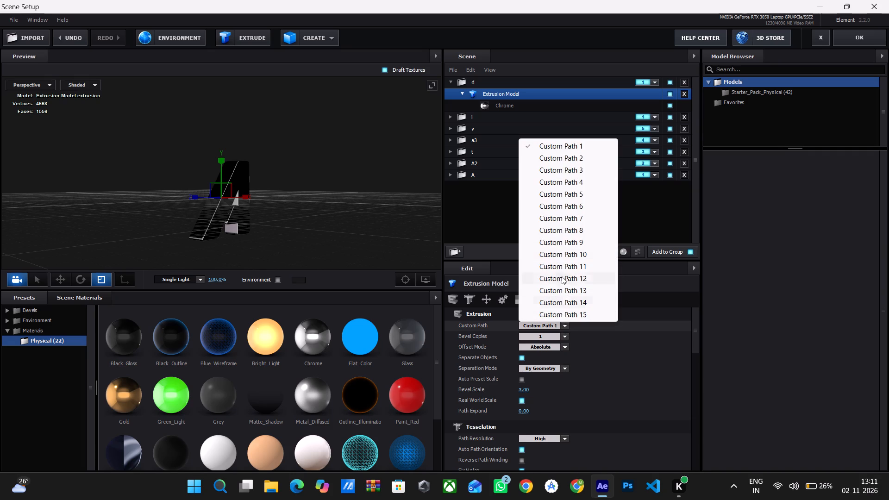
pyautogui.click(474, 246)
pyautogui.click(475, 175)
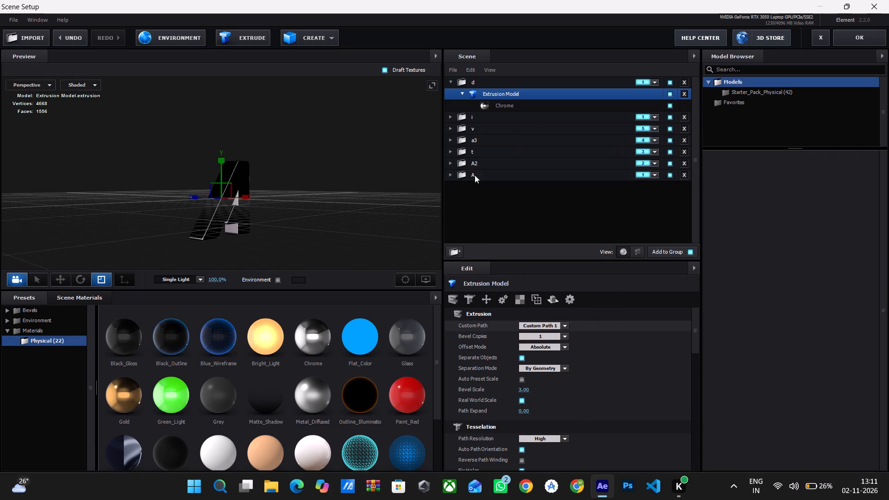
pyautogui.click(450, 173)
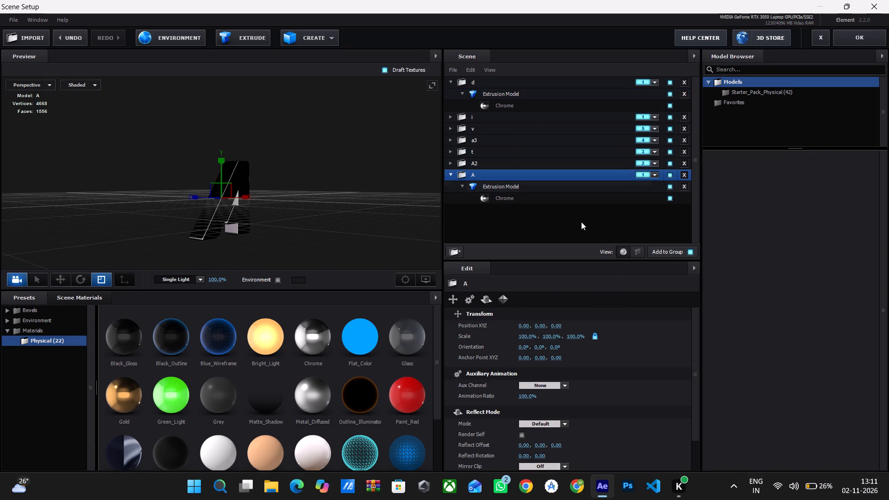
pyautogui.click(489, 180)
pyautogui.click(489, 185)
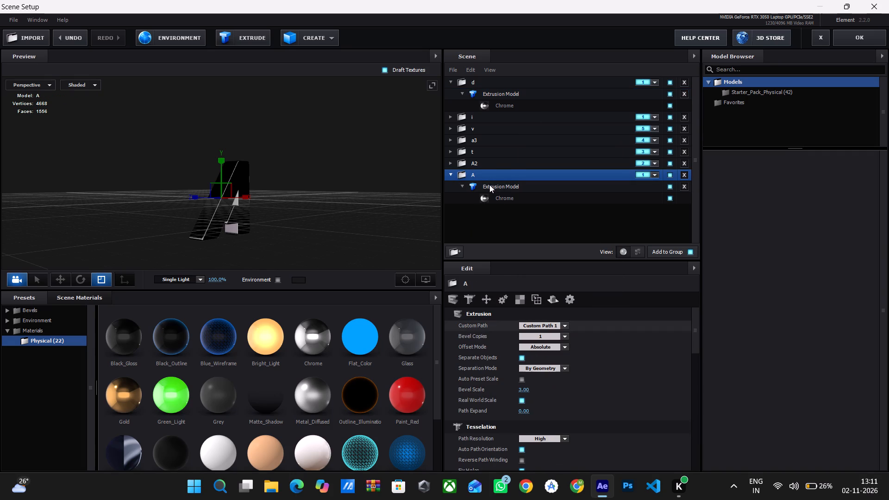
pyautogui.click(564, 326)
pyautogui.click(482, 205)
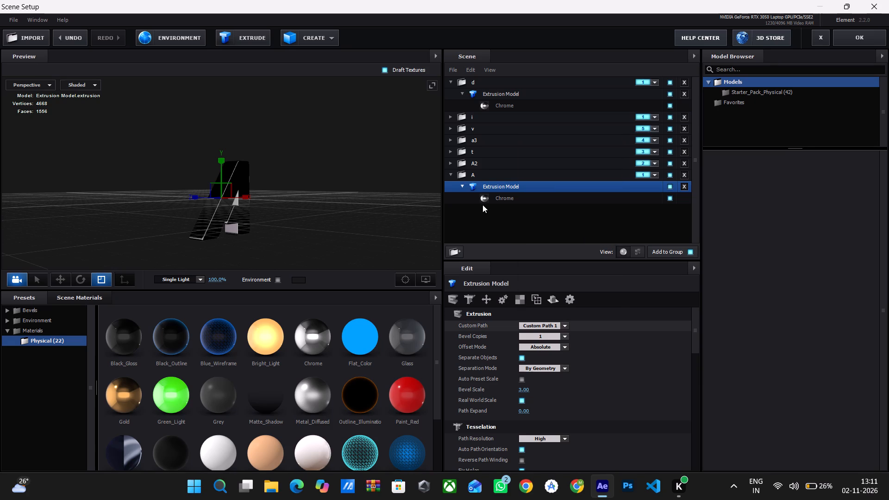
pyautogui.click(454, 176)
# Set Bevel Copies to 2 for the extrusion model in group A2.
pyautogui.click(450, 164)
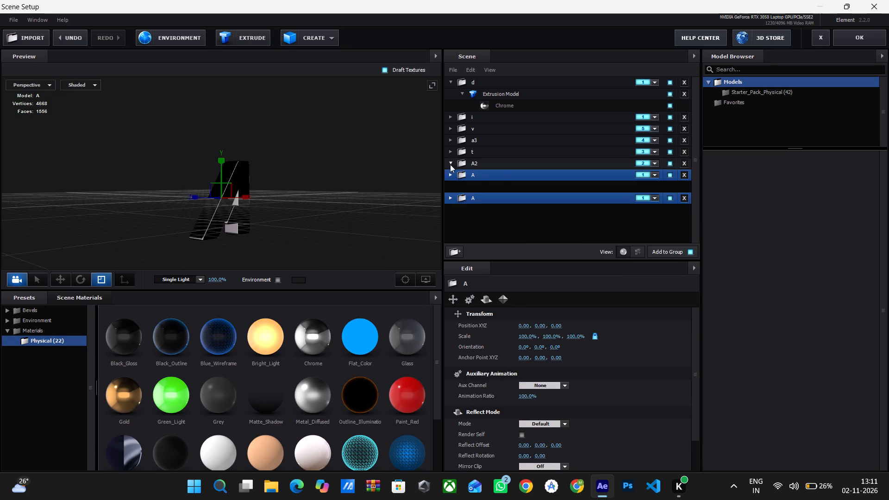
pyautogui.click(486, 173)
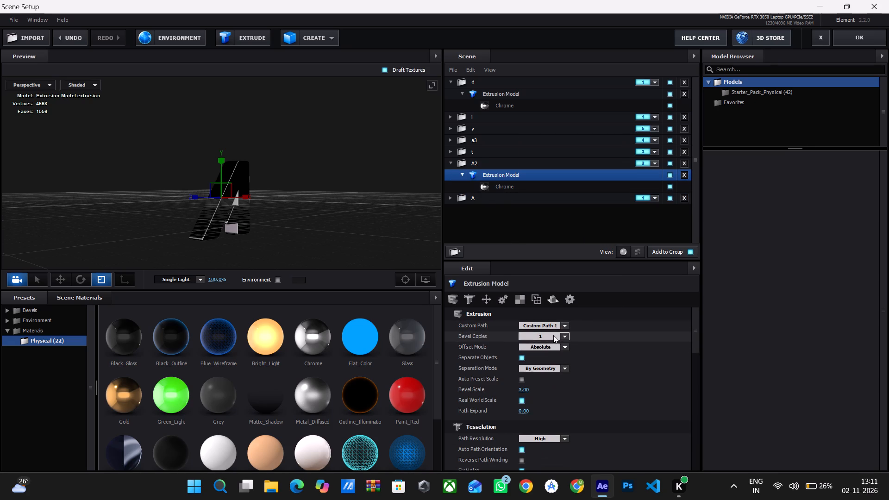
pyautogui.click(563, 334)
pyautogui.click(563, 336)
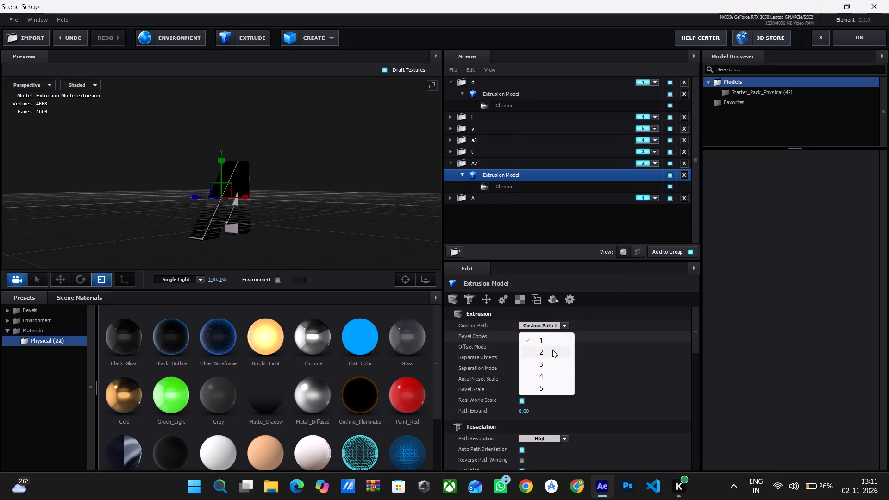
pyautogui.click(552, 350)
pyautogui.click(459, 173)
pyautogui.click(455, 162)
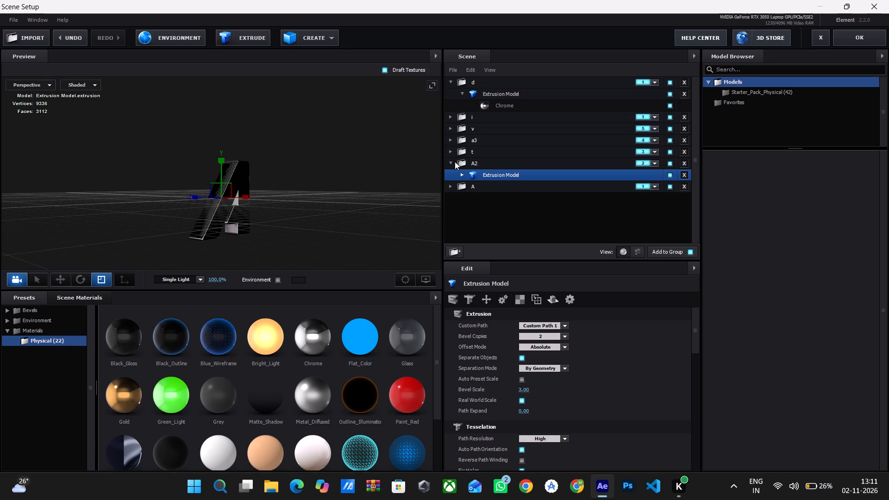
# Set Bevel Copies to 3 for the extrusion model in group t.
pyautogui.click(451, 148)
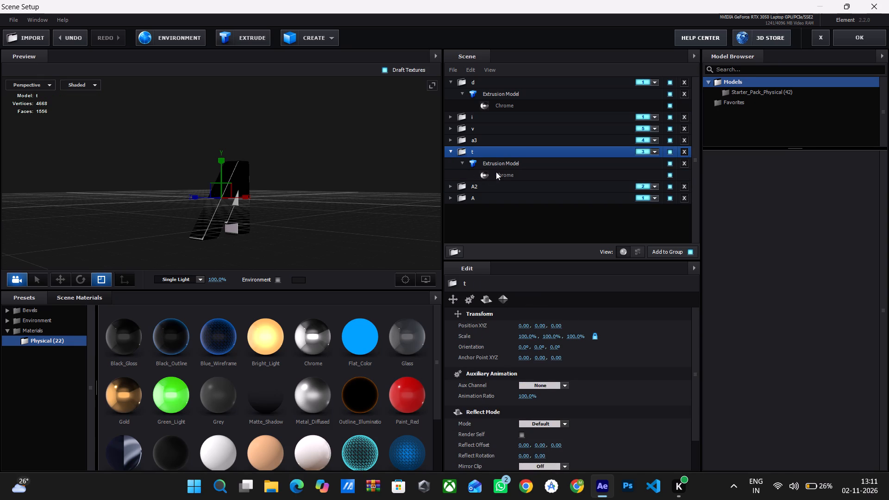
pyautogui.click(492, 162)
pyautogui.click(561, 338)
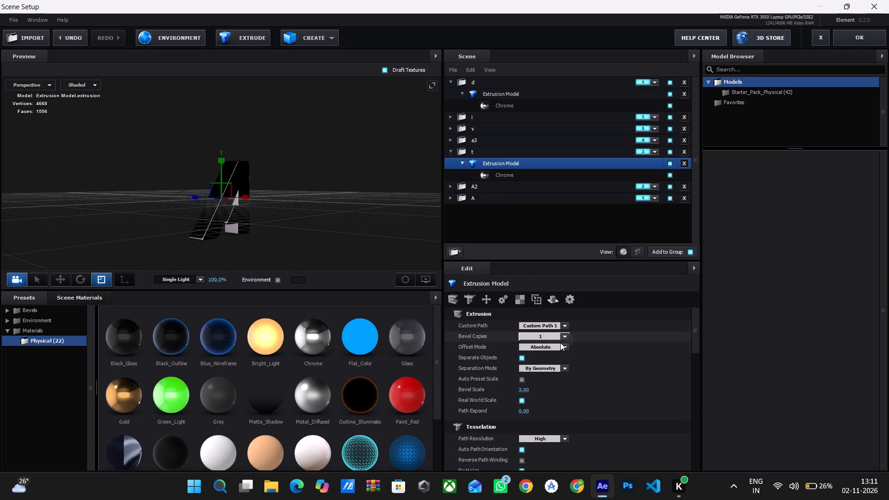
pyautogui.click(564, 337)
pyautogui.click(567, 337)
pyautogui.click(568, 338)
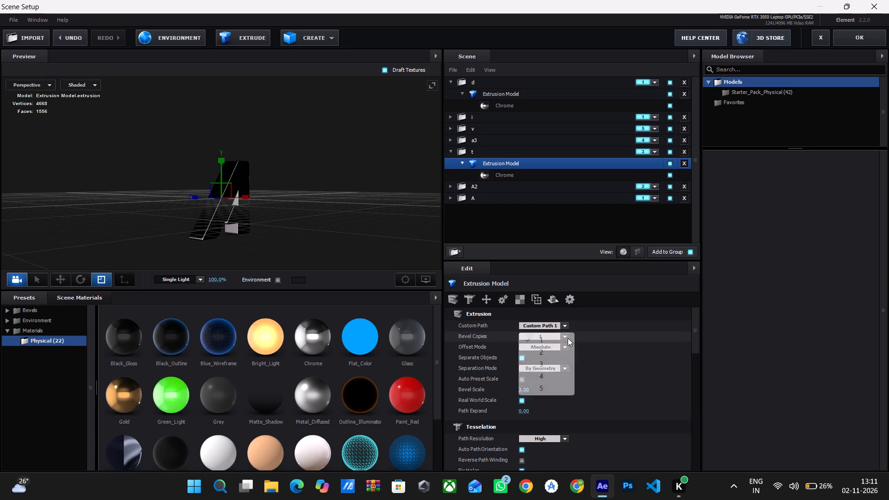
pyautogui.click(550, 362)
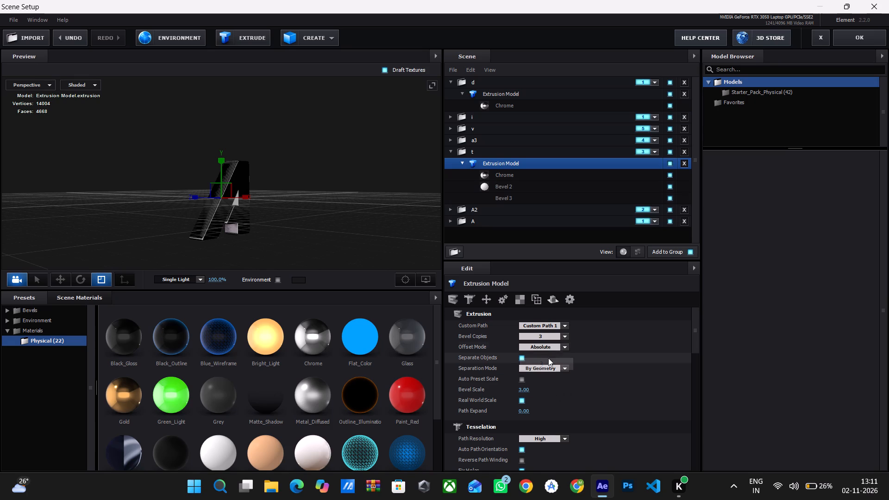
pyautogui.click(460, 165)
pyautogui.click(451, 150)
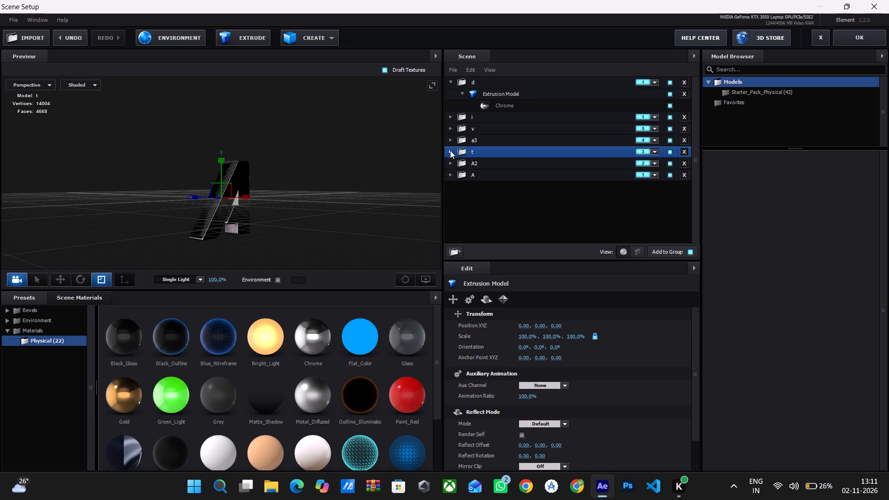
# Set Bevel Copies to 4 for the extrusion model in group a3.
pyautogui.click(448, 138)
pyautogui.click(489, 154)
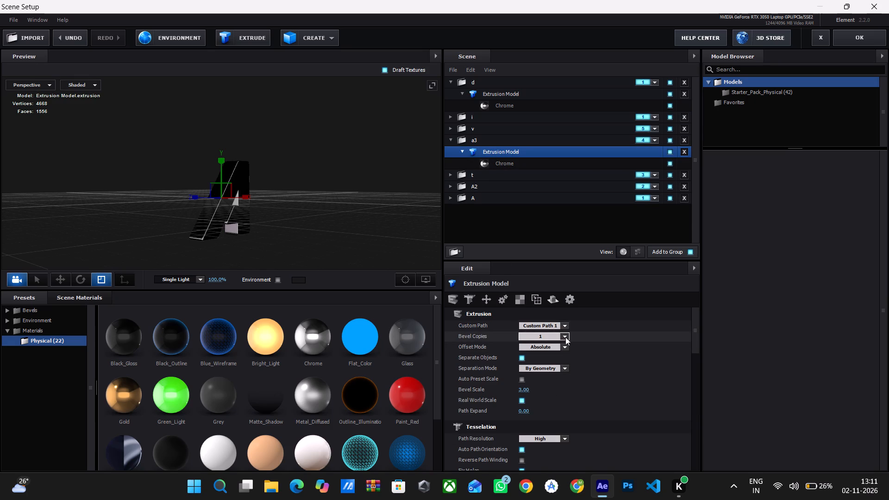
pyautogui.click(565, 337)
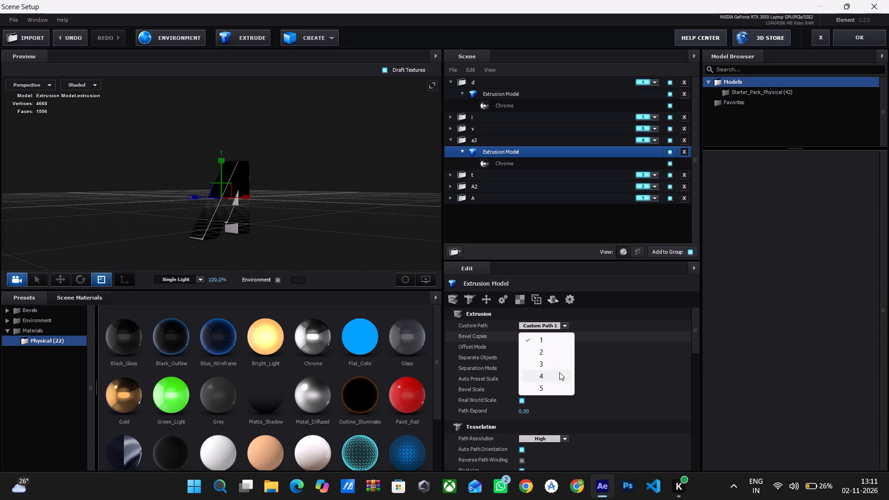
pyautogui.click(559, 372)
pyautogui.click(453, 140)
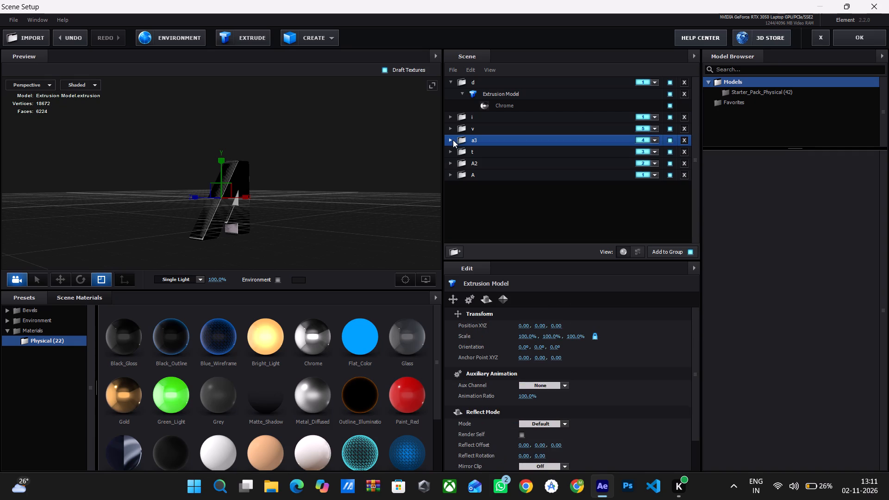
# Check the Bevel Copies choices of the extrusion model in group a3.
pyautogui.click(450, 138)
pyautogui.click(476, 150)
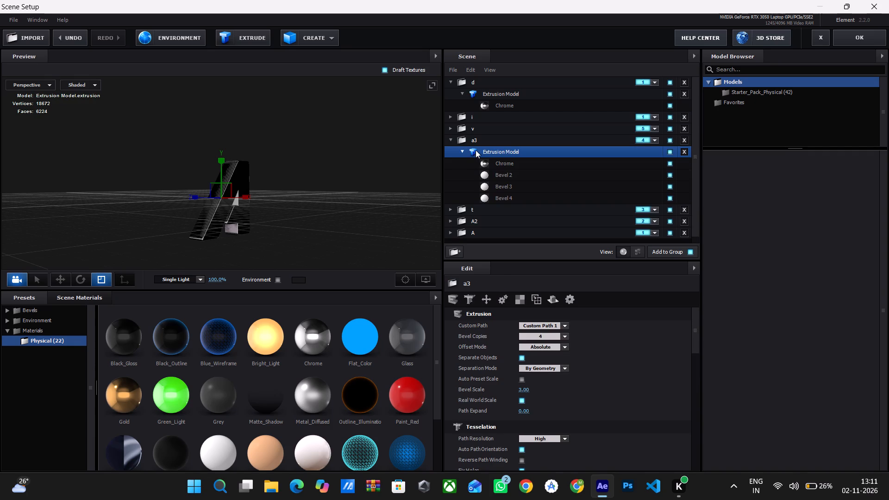
pyautogui.click(564, 338)
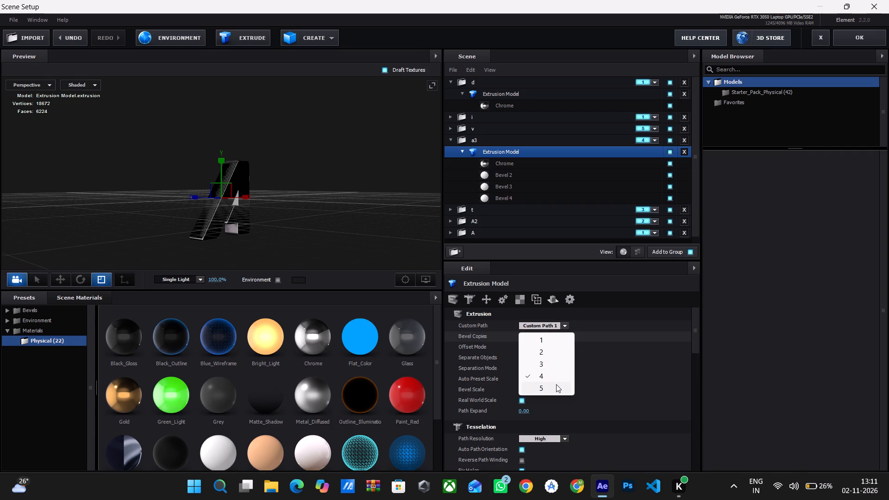
pyautogui.click(594, 352)
pyautogui.click(453, 139)
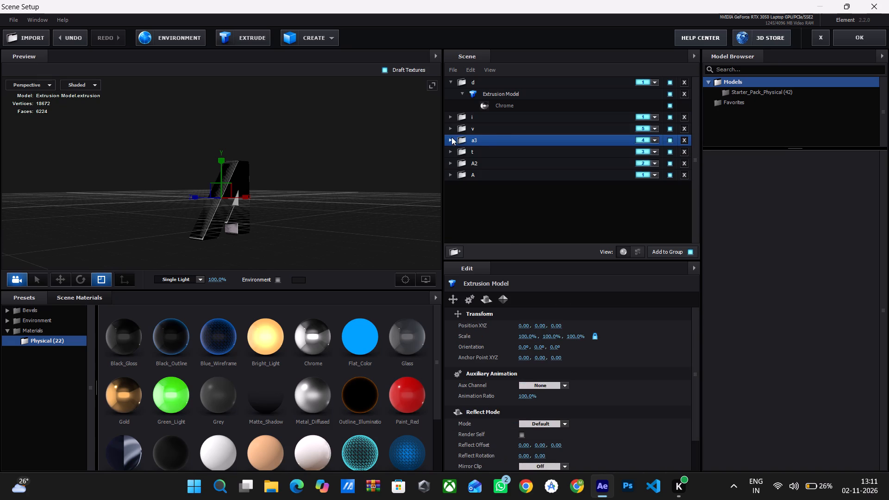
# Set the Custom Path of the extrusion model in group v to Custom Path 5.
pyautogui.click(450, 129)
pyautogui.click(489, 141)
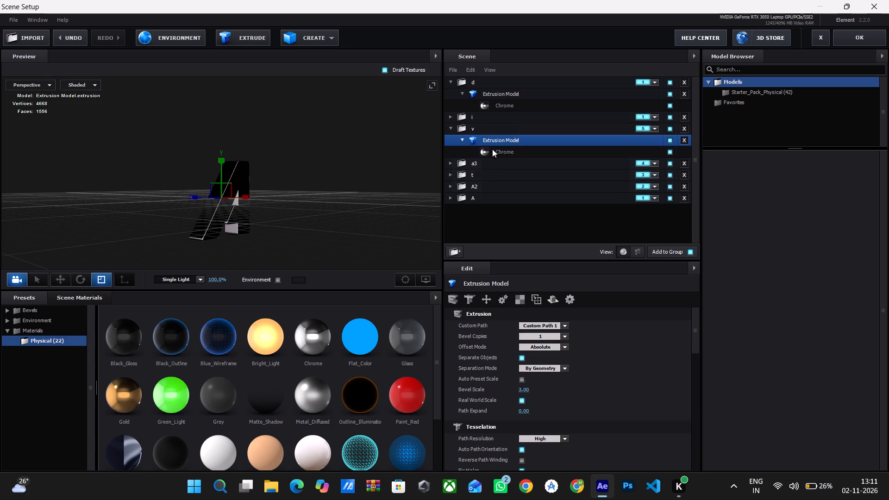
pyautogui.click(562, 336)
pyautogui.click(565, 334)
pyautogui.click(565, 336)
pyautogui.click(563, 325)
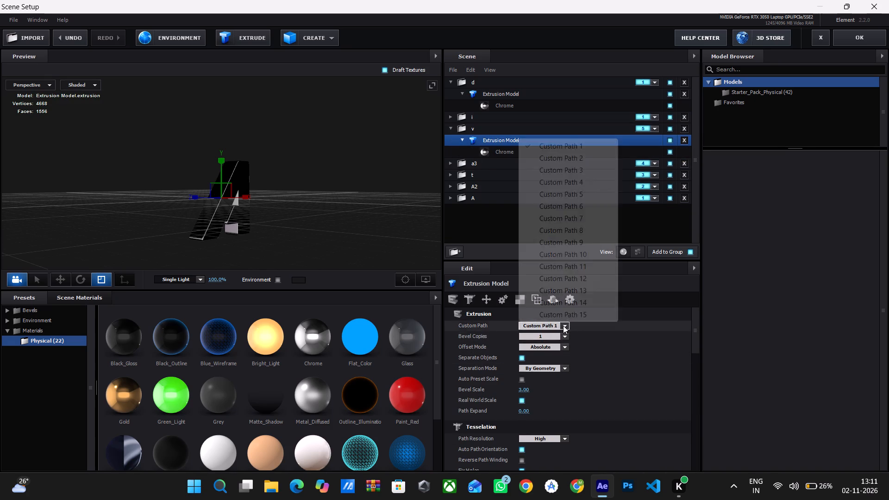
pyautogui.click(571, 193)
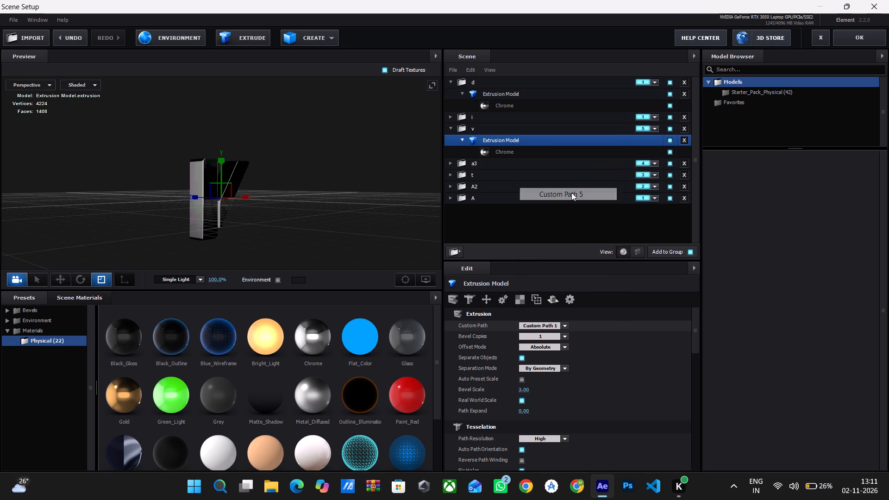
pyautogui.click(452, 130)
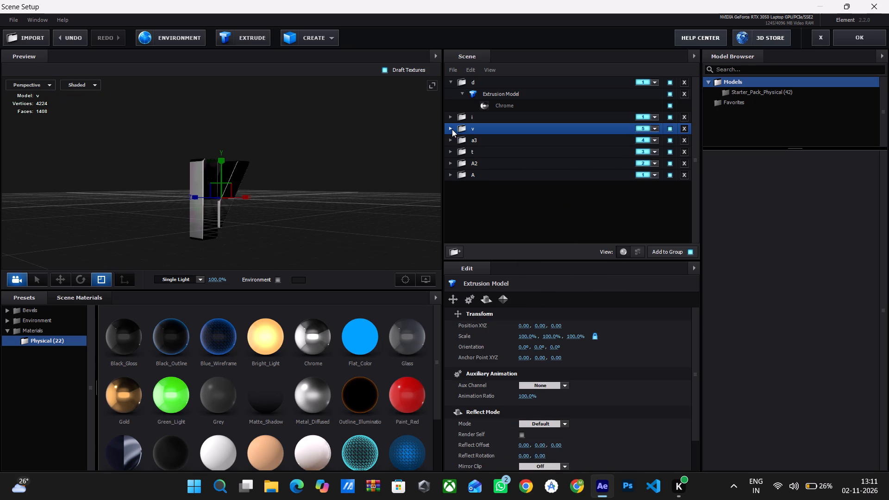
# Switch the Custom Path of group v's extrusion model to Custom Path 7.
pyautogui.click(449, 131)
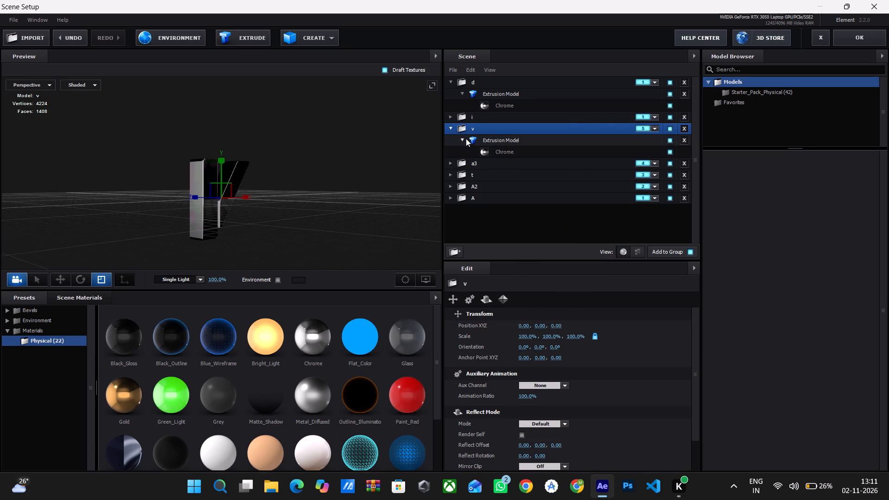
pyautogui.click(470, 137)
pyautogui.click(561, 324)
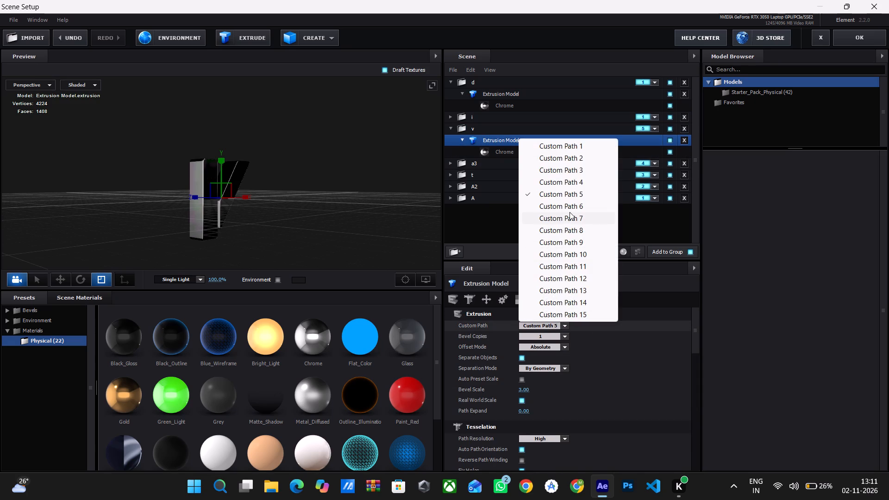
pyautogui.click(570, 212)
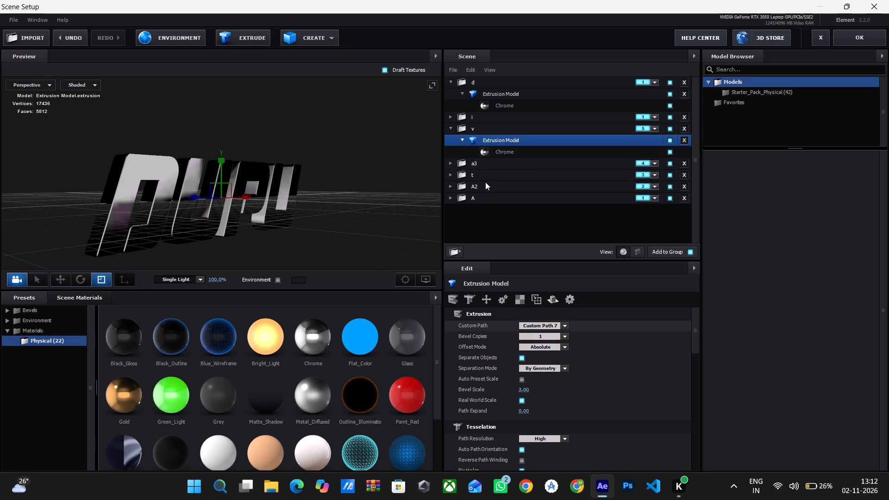
# Set the Custom Path of group v's extrusion model to Custom Path 6 and collapse the group.
pyautogui.click(564, 326)
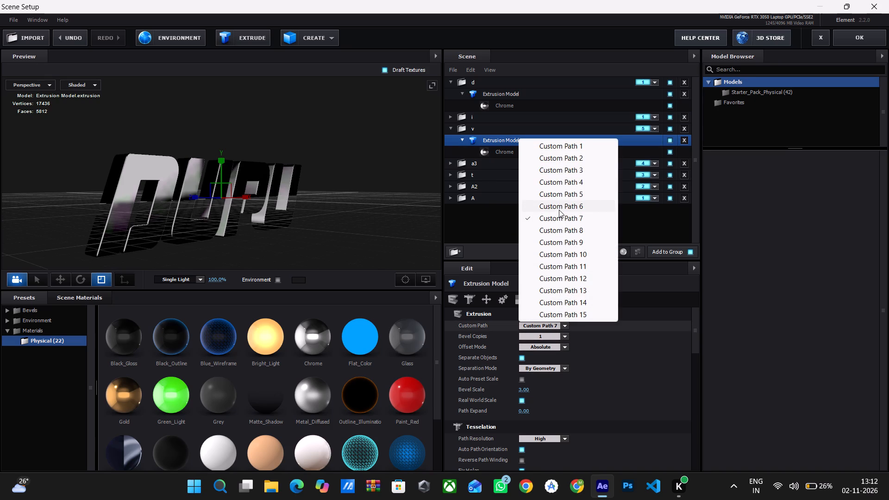
pyautogui.click(559, 210)
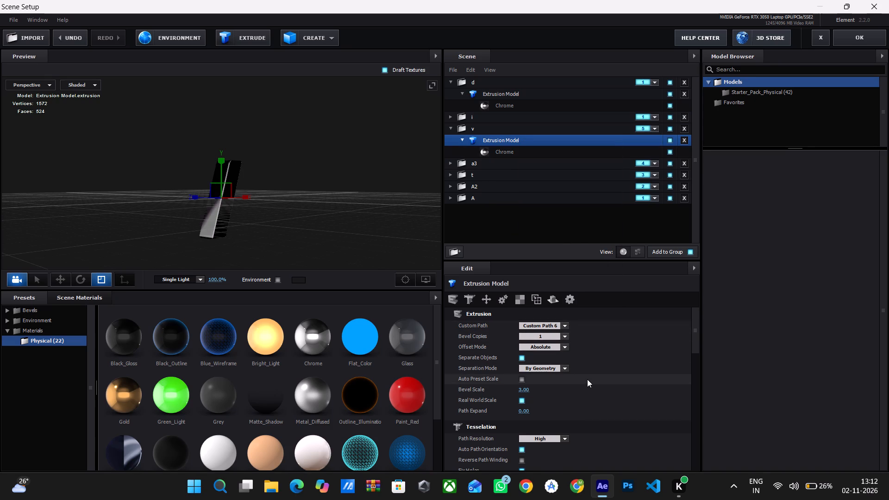
pyautogui.scroll(3, 587, 379)
pyautogui.click(561, 325)
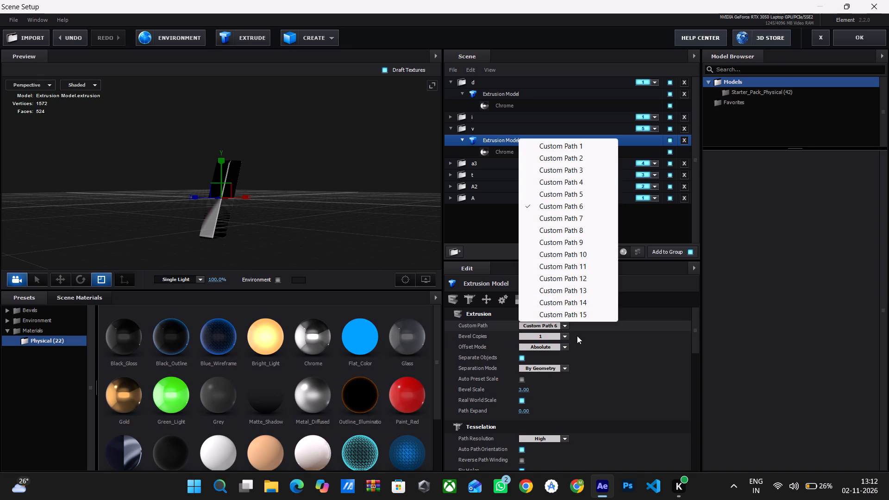
pyautogui.click(577, 336)
pyautogui.click(446, 125)
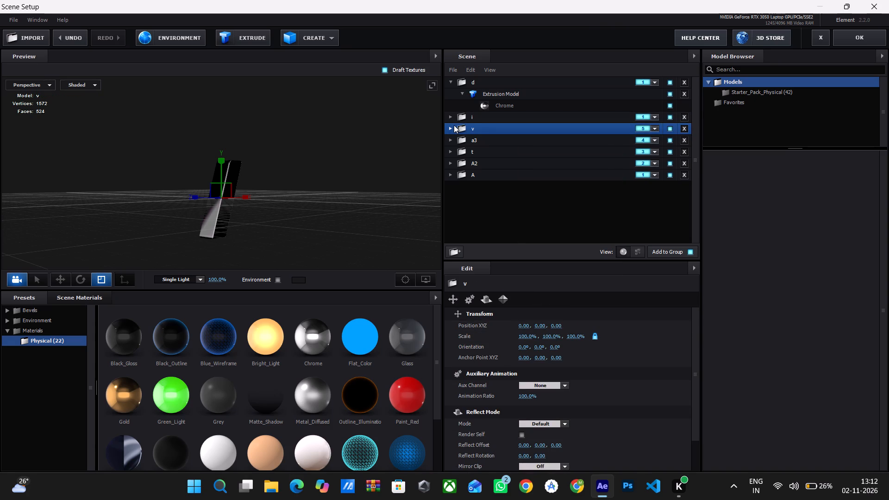
# Set the Custom Path of the extrusion model in group i to Custom Path 6 and collapse the group.
pyautogui.click(447, 115)
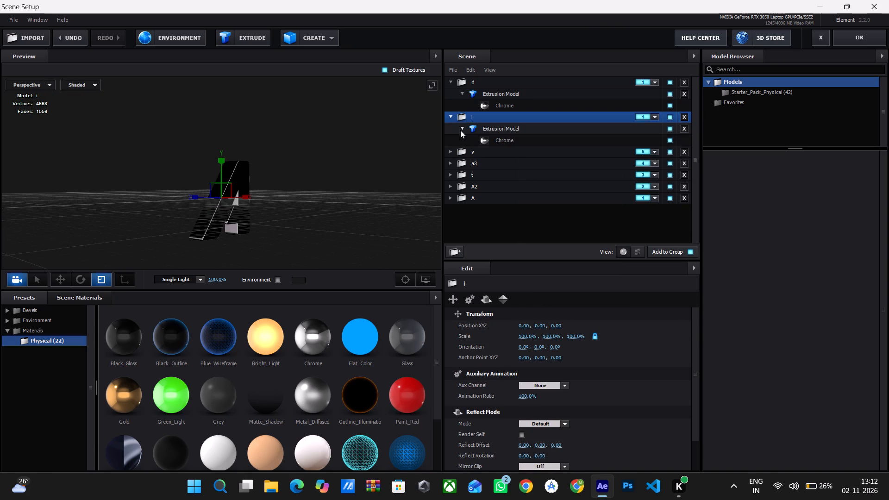
pyautogui.click(484, 128)
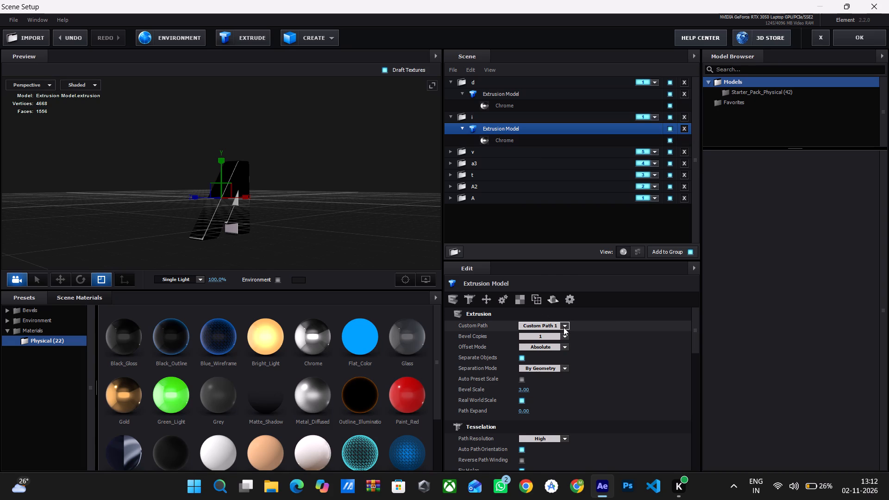
pyautogui.click(563, 327)
pyautogui.click(570, 209)
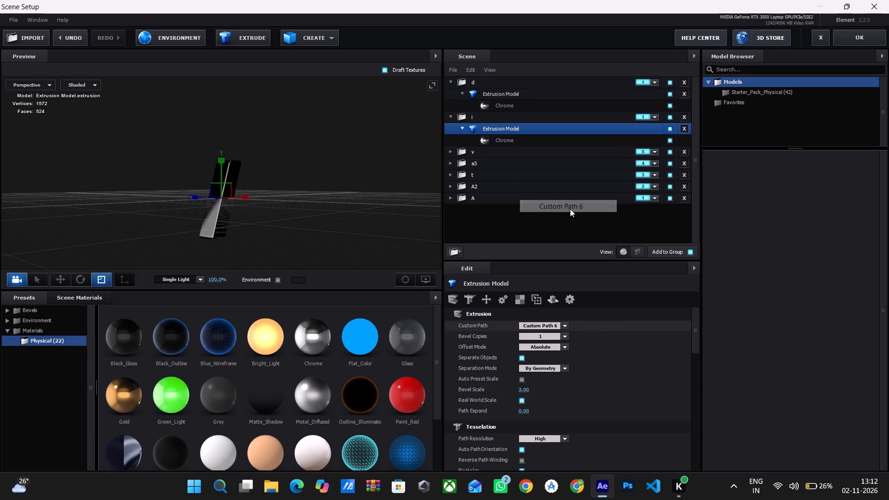
pyautogui.click(451, 119)
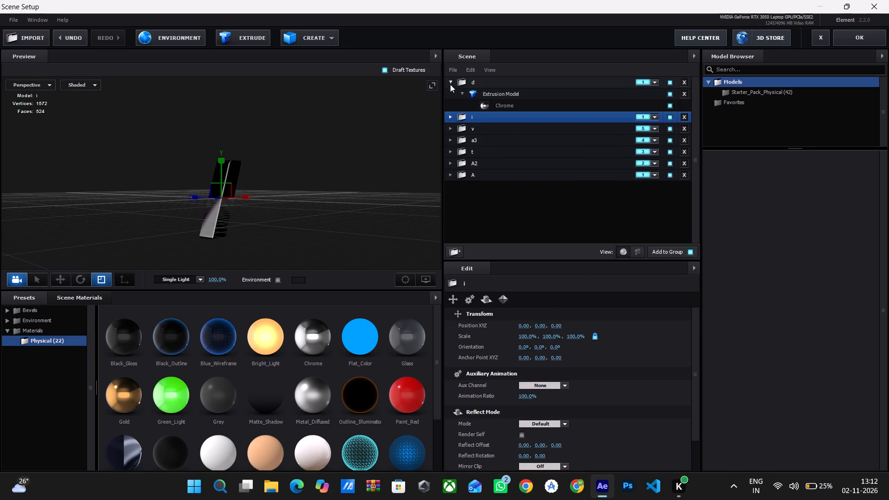
# Set the Custom Path of the extrusion model in group d to Custom Path 7.
pyautogui.click(449, 80)
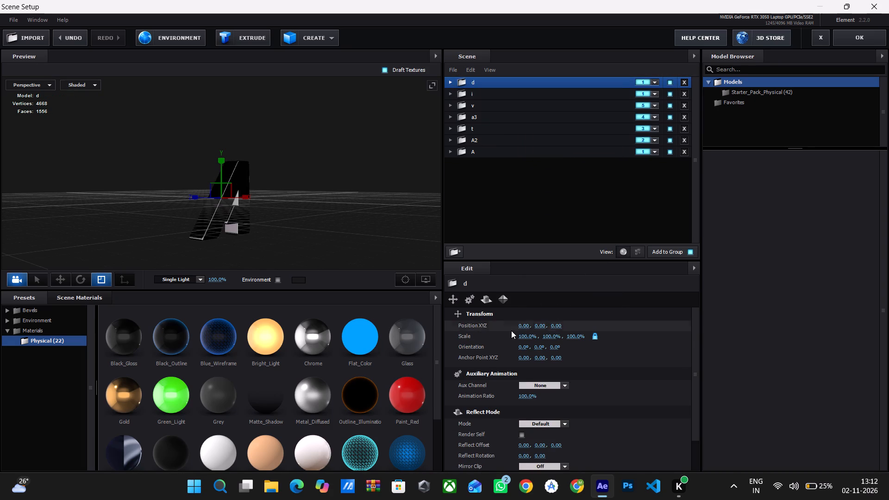
pyautogui.click(449, 78)
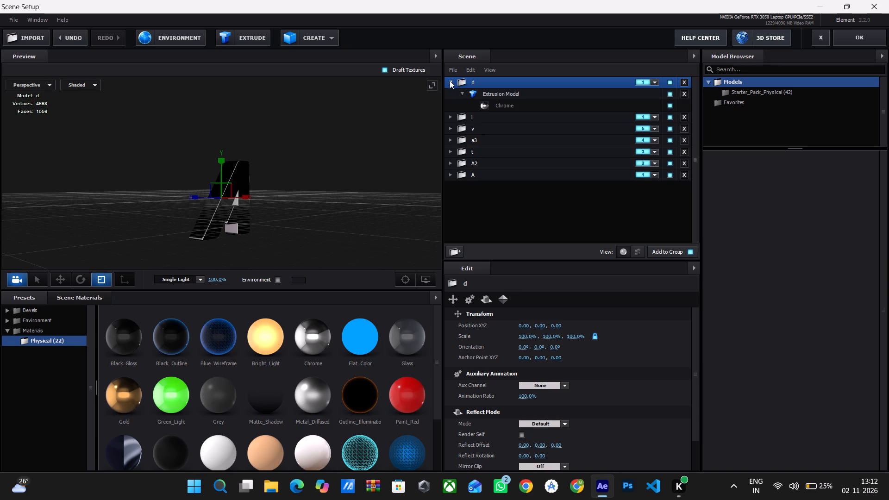
pyautogui.click(462, 93)
pyautogui.click(479, 93)
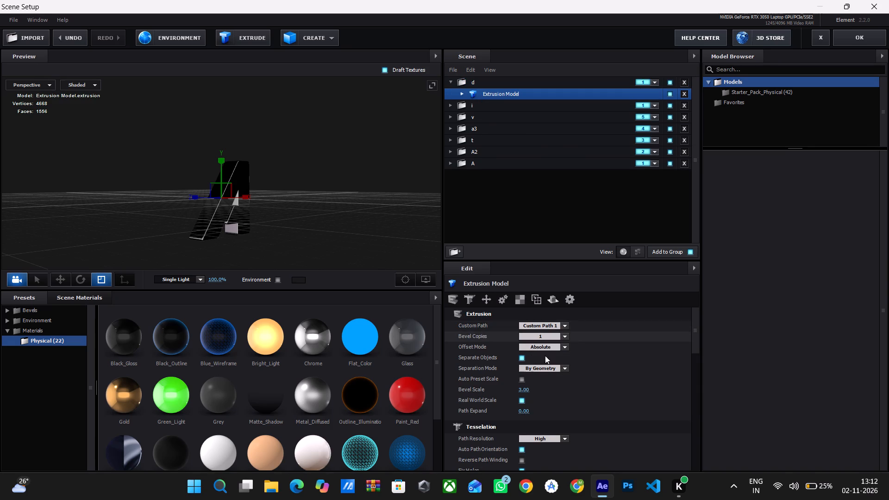
pyautogui.click(562, 325)
pyautogui.click(572, 221)
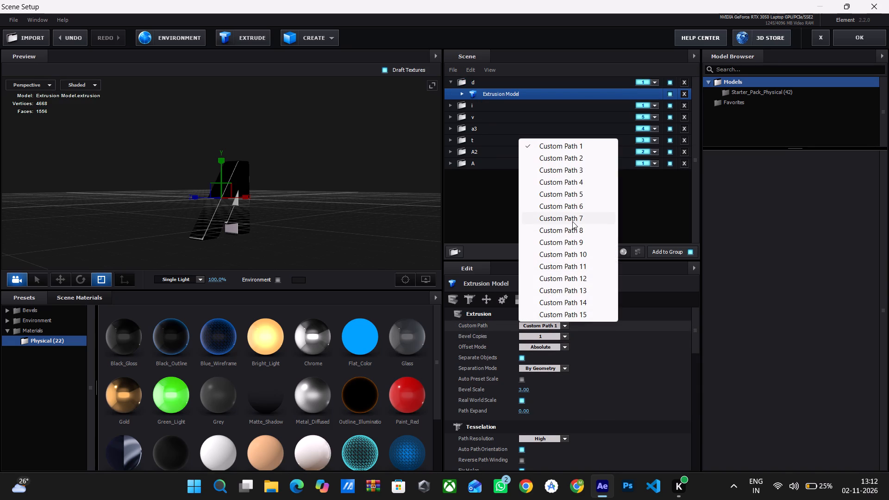
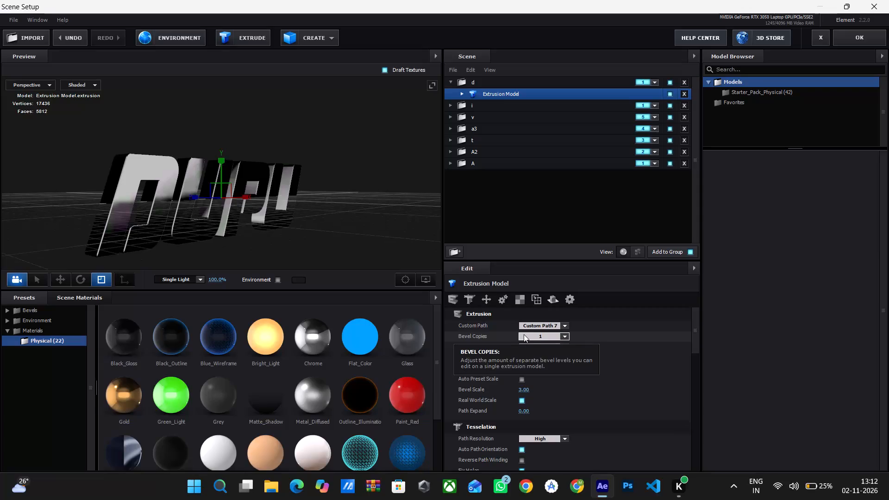
# Assign folder d in the scene to group number 2.
pyautogui.click(654, 79)
pyautogui.click(654, 93)
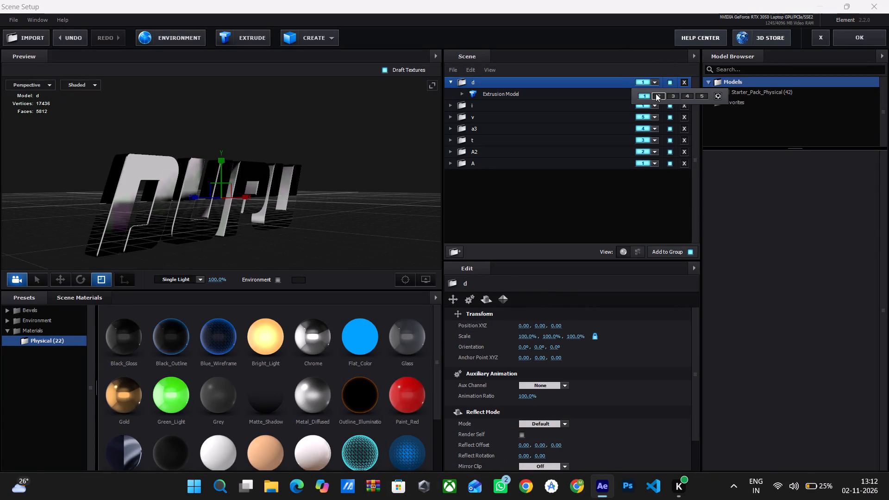
pyautogui.click(656, 94)
pyautogui.click(626, 175)
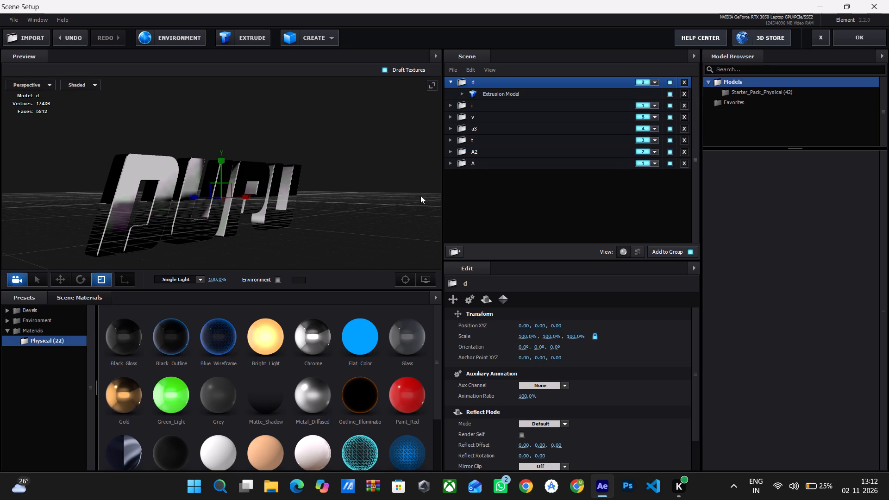
# Turn the DUPU extrusion to face the front, then apply the scene setup and return to the composition.
pyautogui.moveTo(312, 216); pyautogui.dragTo(273, 208)
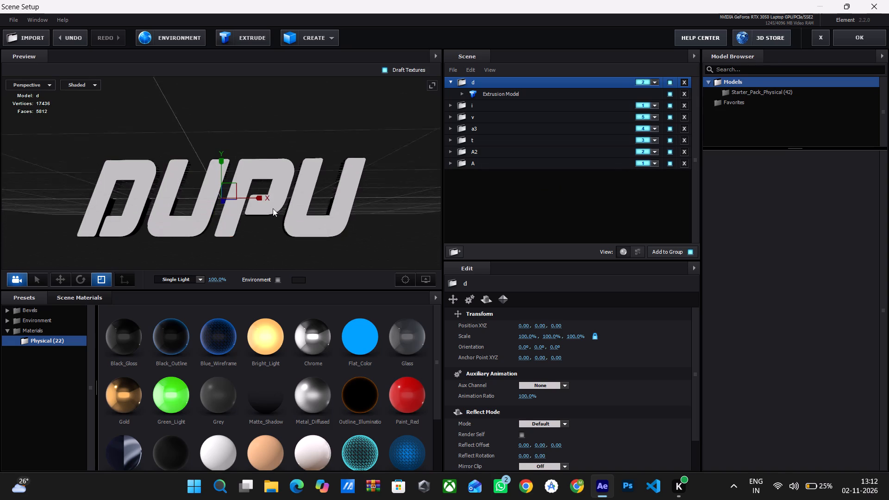
pyautogui.moveTo(273, 208); pyautogui.dragTo(273, 208)
pyautogui.click(274, 207)
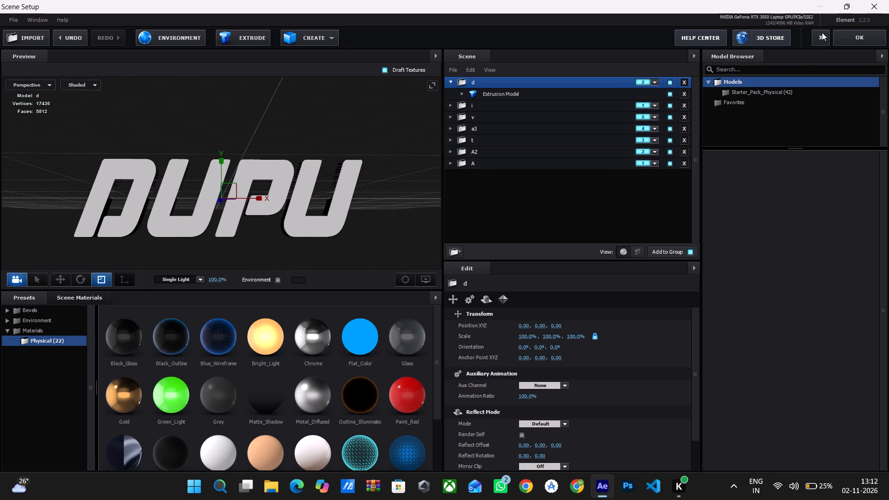
pyautogui.click(854, 38)
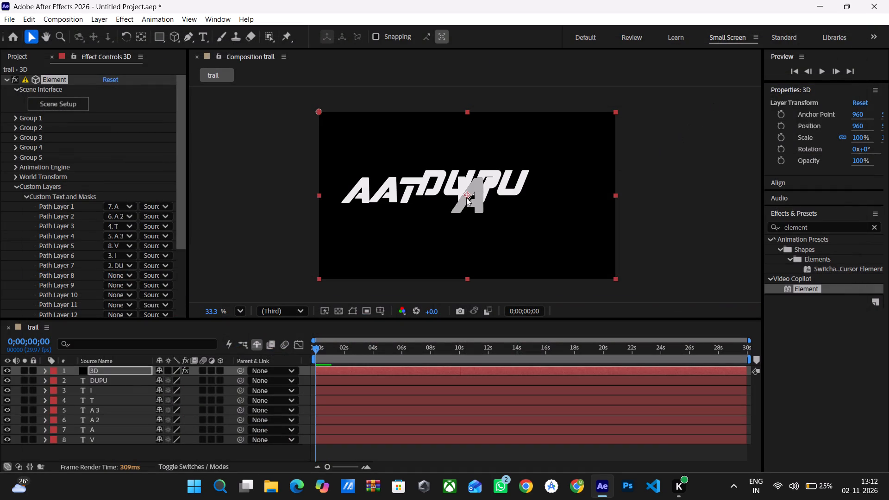
# Hide the source text layers DUPU, I, T, A 3, A 2, A and V, leaving only the 3D layer visible.
pyautogui.click(6, 381)
pyautogui.click(6, 388)
pyautogui.click(6, 399)
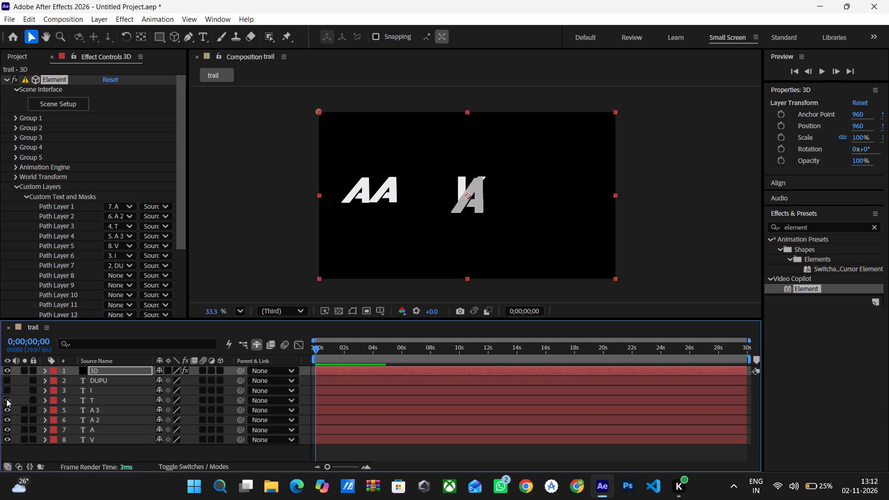
pyautogui.click(9, 398)
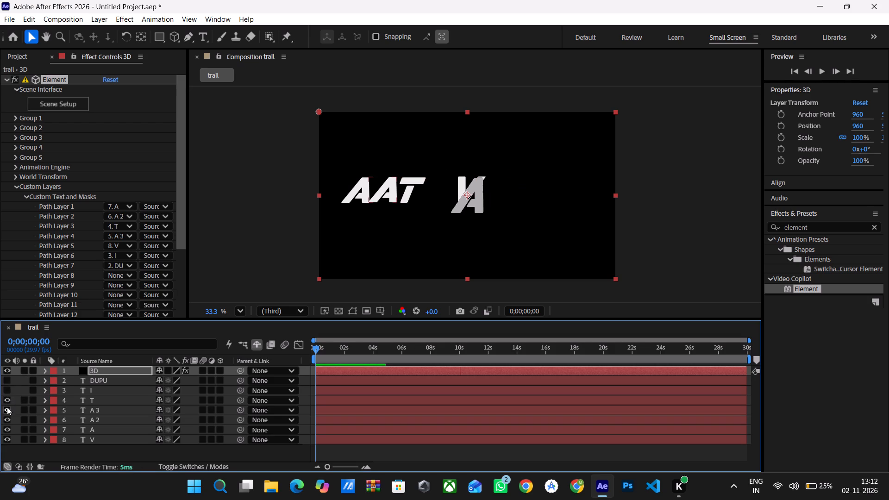
pyautogui.click(7, 407)
pyautogui.click(7, 400)
pyautogui.click(8, 419)
pyautogui.click(6, 433)
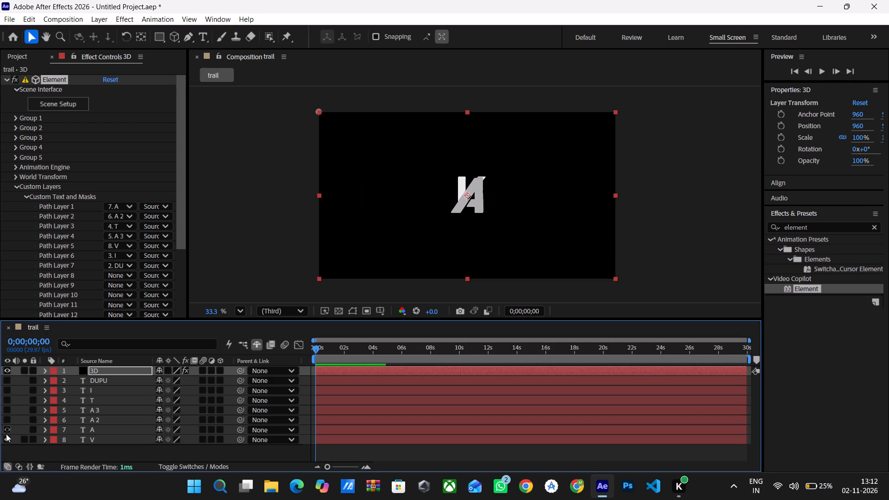
pyautogui.click(6, 438)
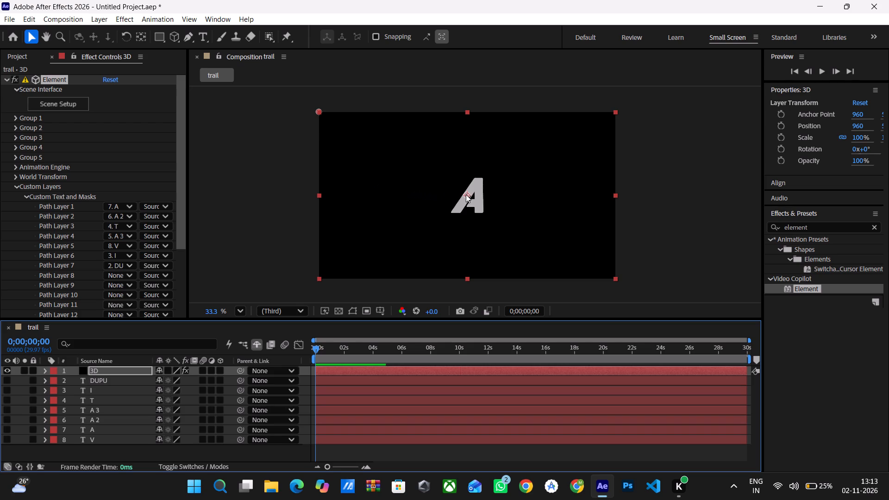
# Collapse the Scene Interface and Custom Layers sections of the Element effect.
pyautogui.click(13, 91)
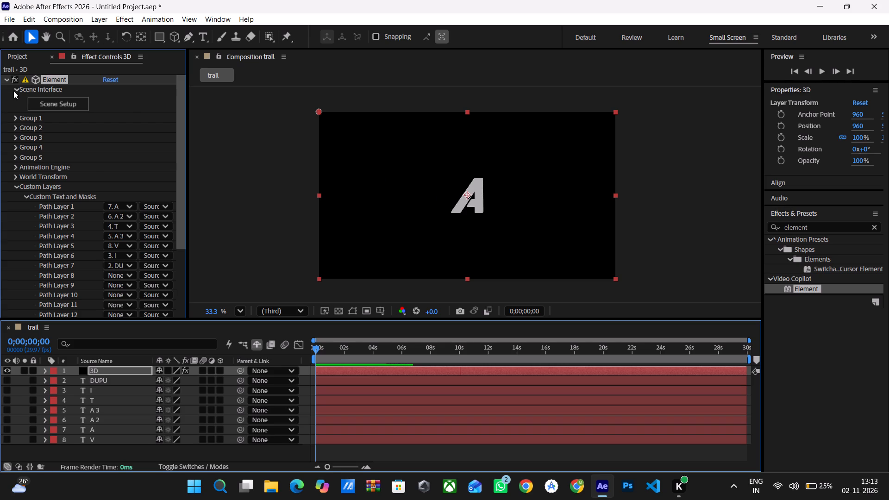
pyautogui.click(16, 89)
pyautogui.click(16, 89)
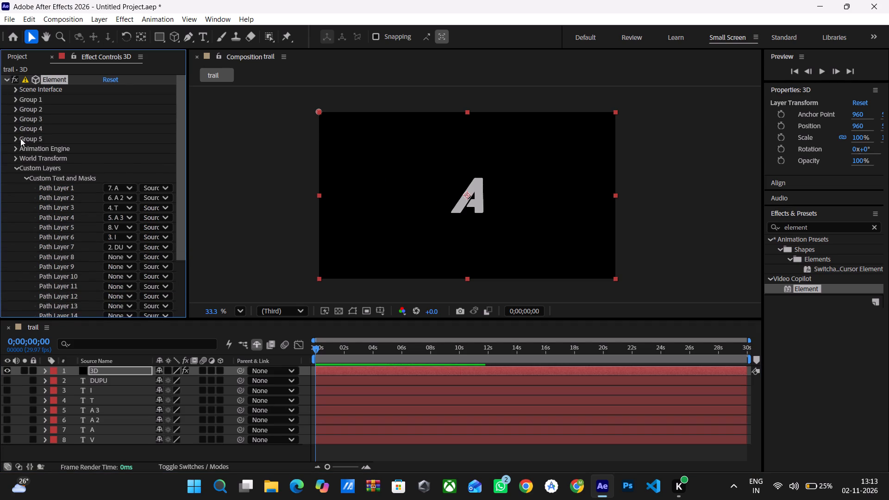
pyautogui.click(15, 165)
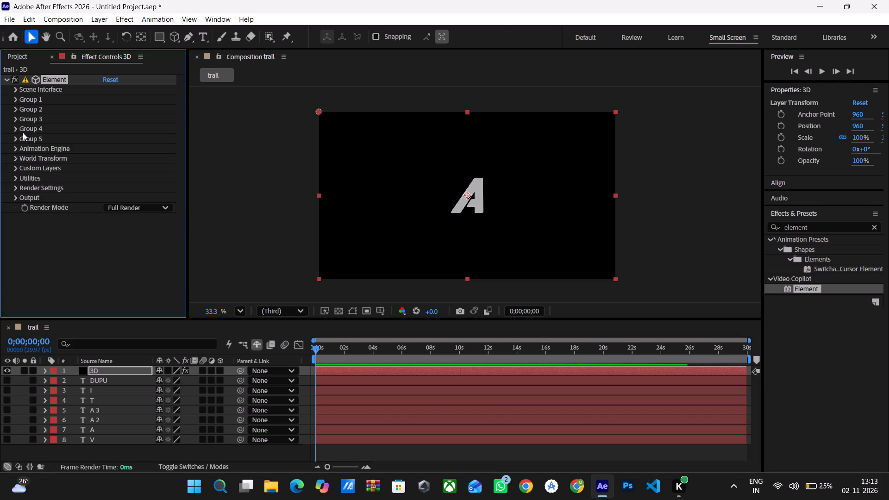
# Expand Group 5 of the Element effect and disable it.
pyautogui.click(16, 99)
pyautogui.click(16, 99)
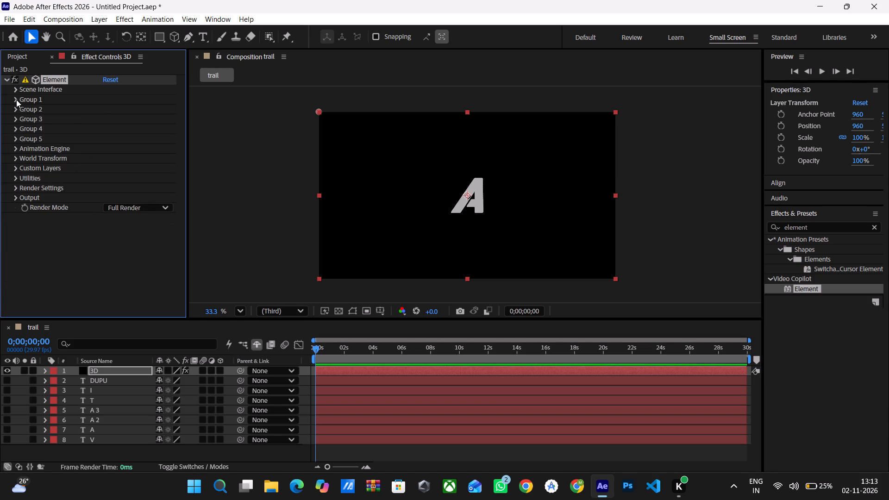
pyautogui.click(14, 138)
pyautogui.click(14, 138)
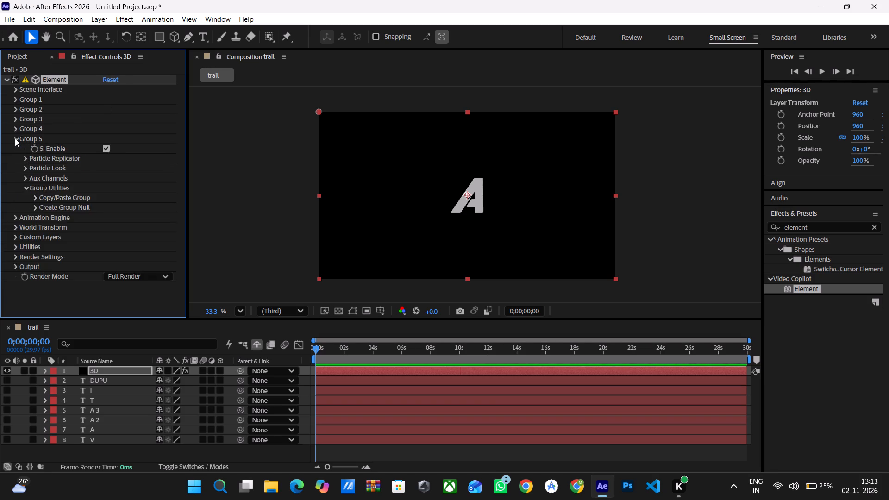
pyautogui.click(15, 138)
pyautogui.click(104, 149)
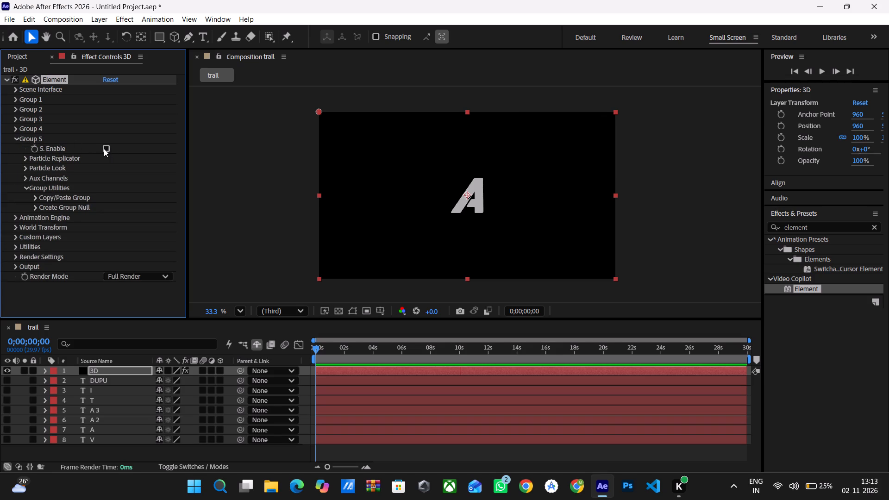
# Spread the stacked 3D letters across the frame: one near the left edge, one beside it, and one right of centre.
pyautogui.moveTo(468, 194); pyautogui.dragTo(402, 191)
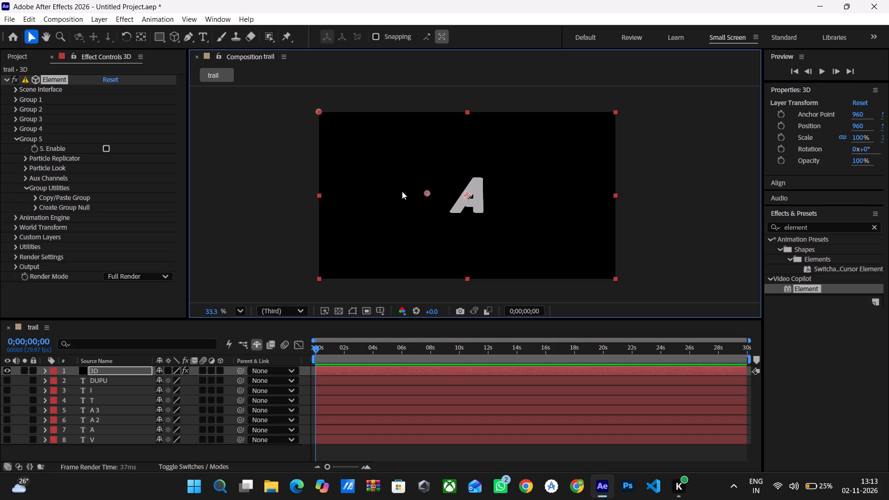
pyautogui.moveTo(402, 191); pyautogui.dragTo(349, 188)
pyautogui.moveTo(468, 195); pyautogui.dragTo(468, 195)
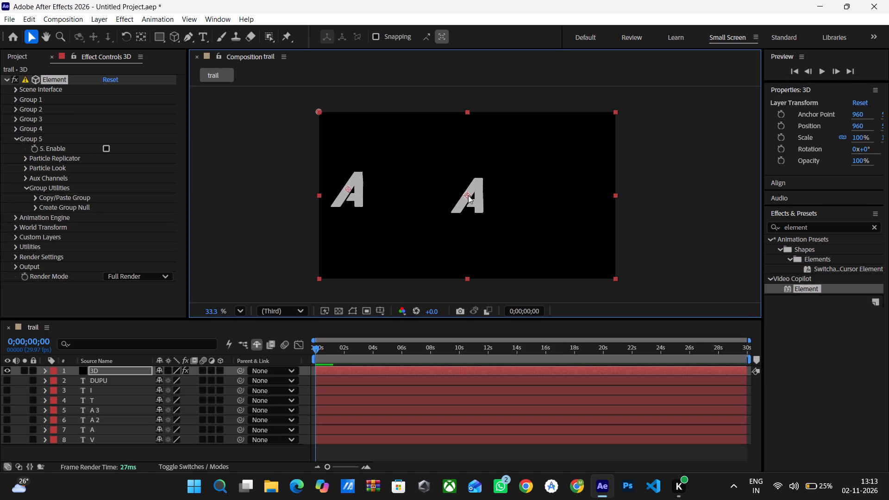
pyautogui.moveTo(468, 195); pyautogui.dragTo(381, 187)
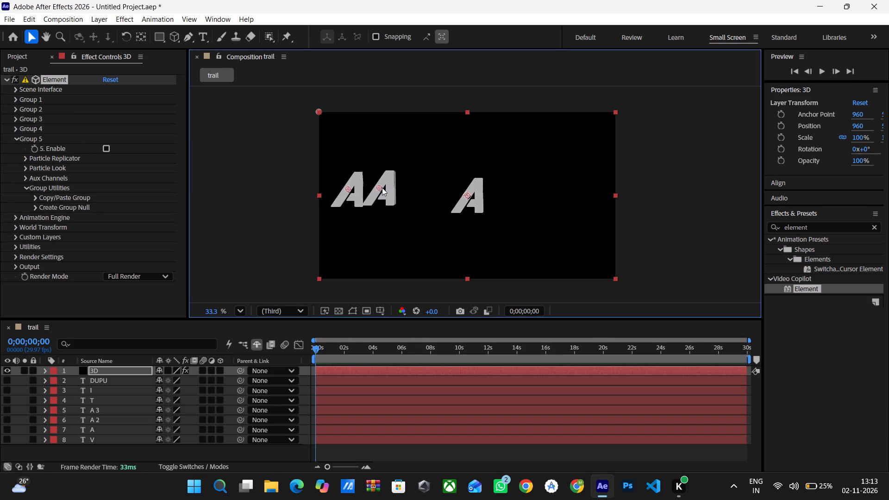
pyautogui.moveTo(466, 194); pyautogui.dragTo(514, 188)
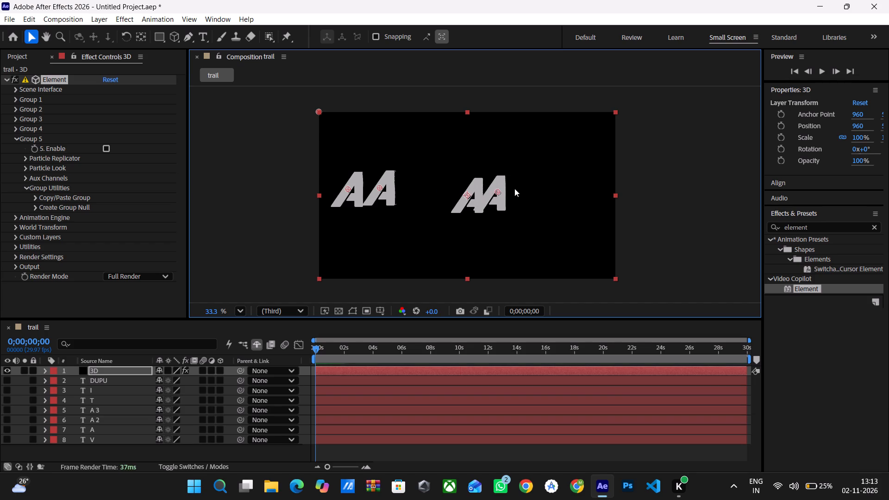
pyautogui.moveTo(514, 188); pyautogui.dragTo(522, 200)
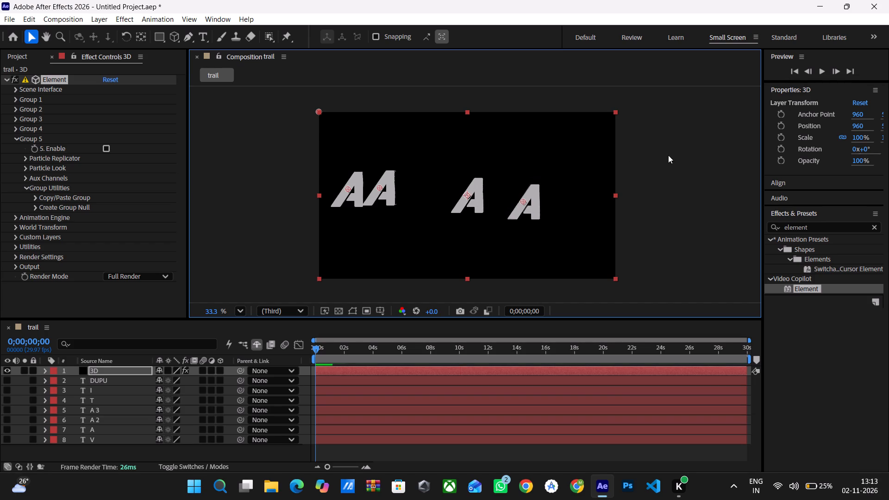
# Expand the Scene Interface section of the Element effect and reopen Scene Setup.
pyautogui.click(9, 81)
pyautogui.click(9, 81)
pyautogui.click(15, 89)
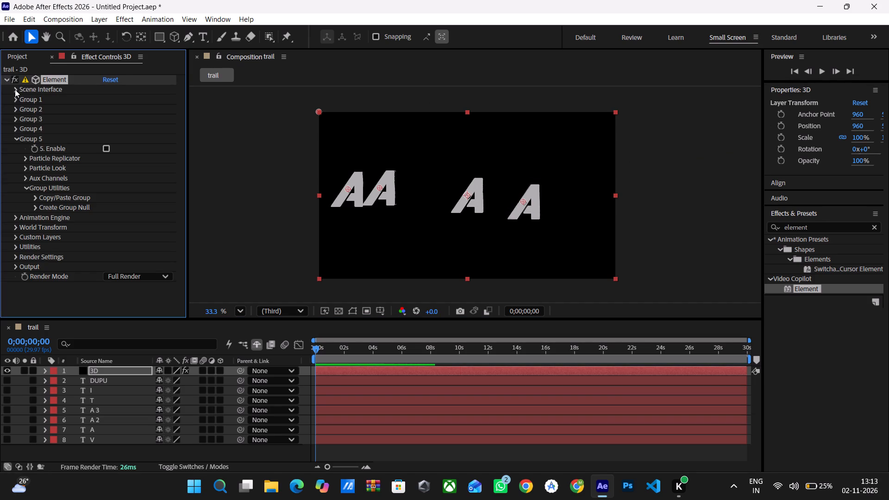
pyautogui.click(70, 104)
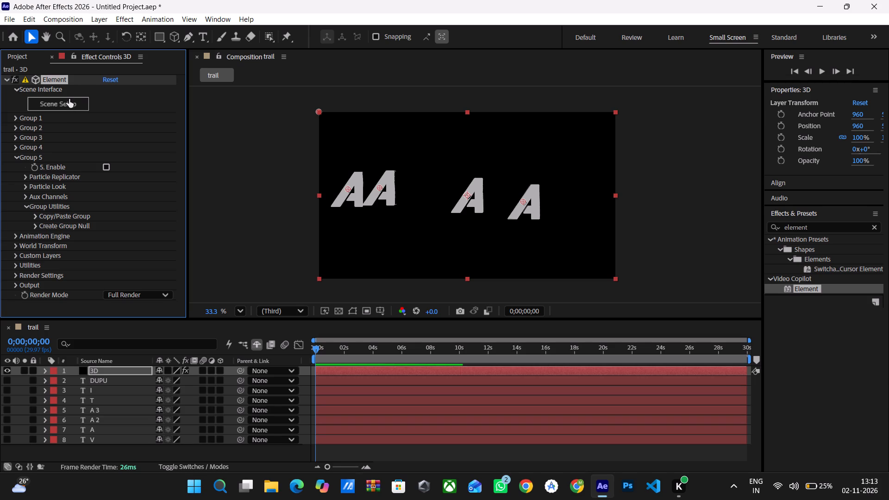
pyautogui.click(67, 106)
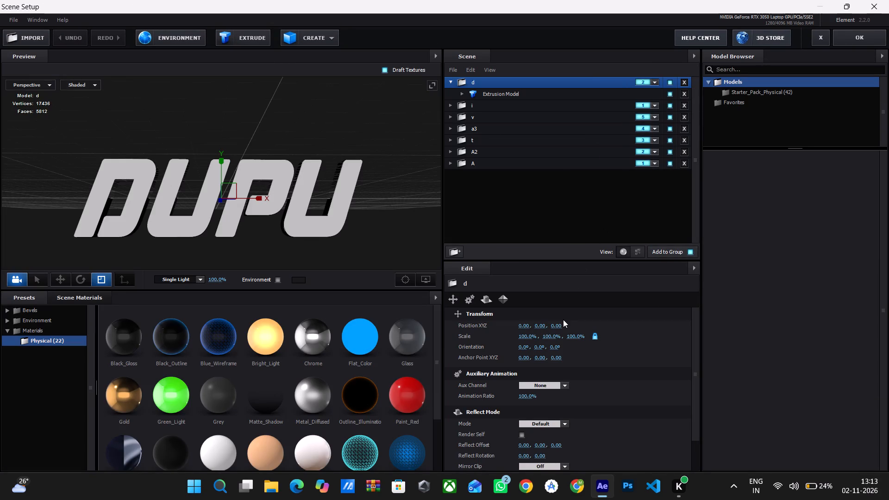
# Check the group number assignments of folders A, A2 and t in the scene.
pyautogui.scroll(3, 520, 380)
pyautogui.click(654, 160)
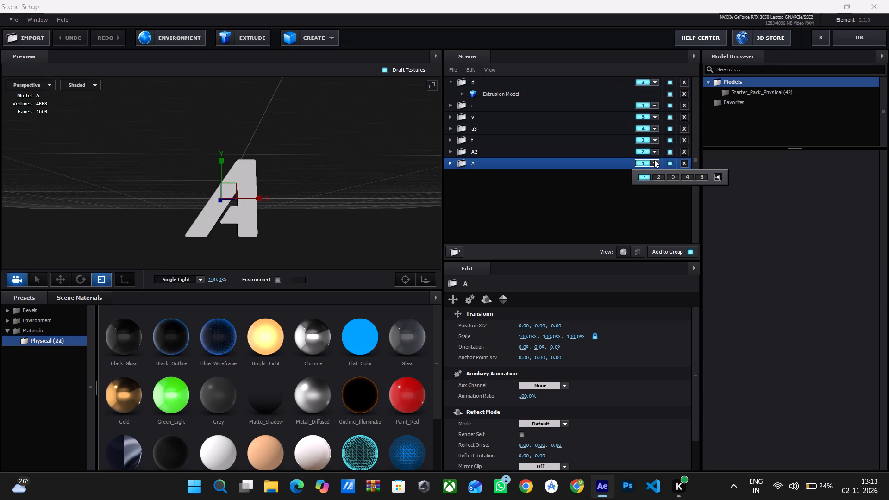
pyautogui.click(650, 153)
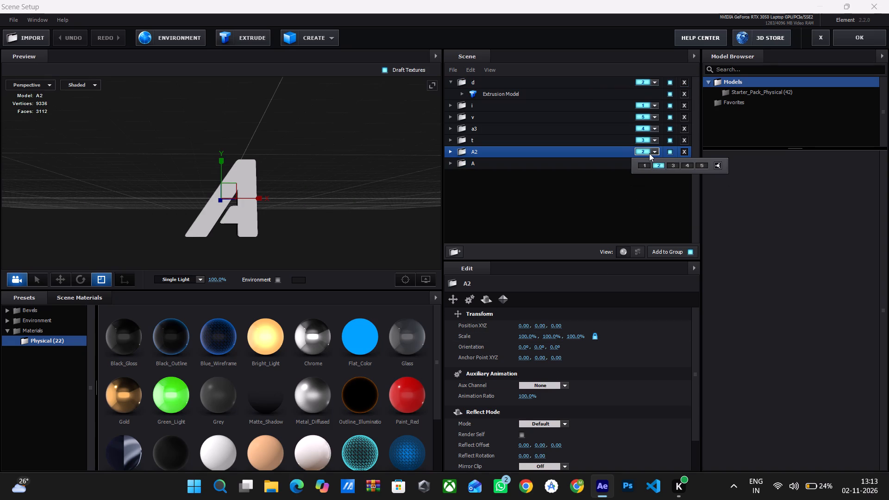
pyautogui.click(644, 153)
pyautogui.click(640, 137)
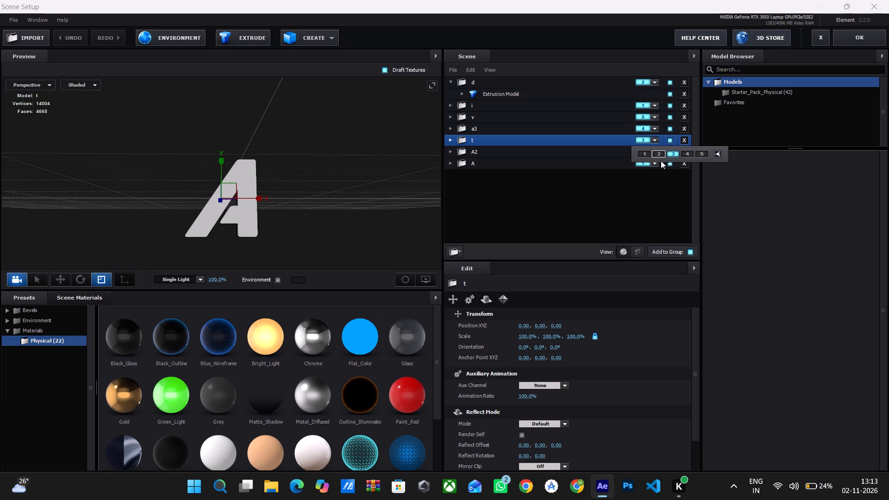
# In folder t, set the extrusion model's Bevel Copies to 1 and its Custom Path to Custom Path 3.
pyautogui.click(451, 137)
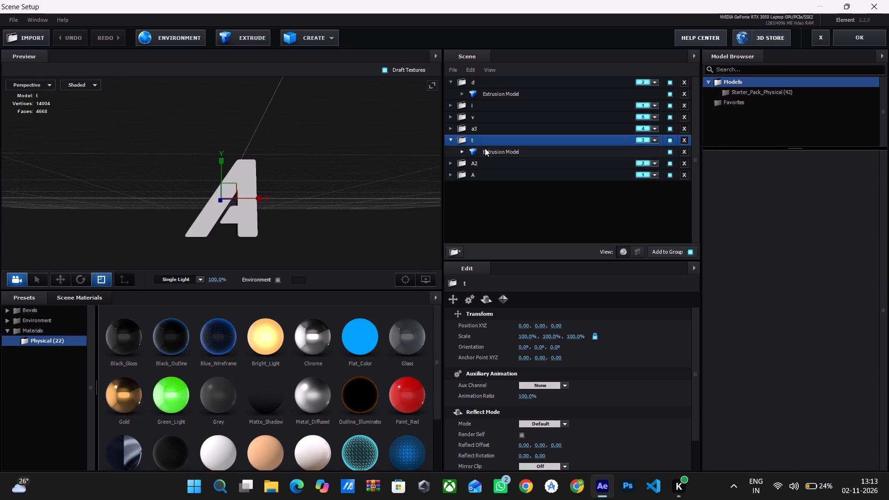
pyautogui.click(490, 151)
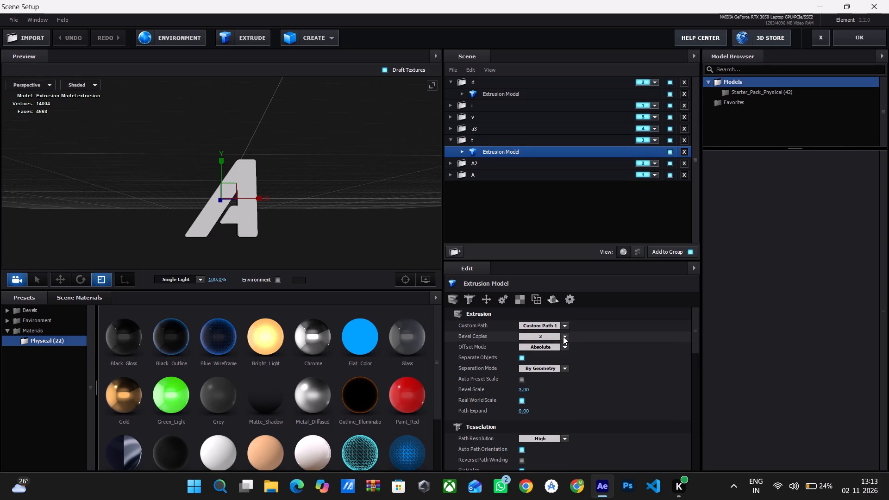
pyautogui.click(563, 337)
pyautogui.click(564, 323)
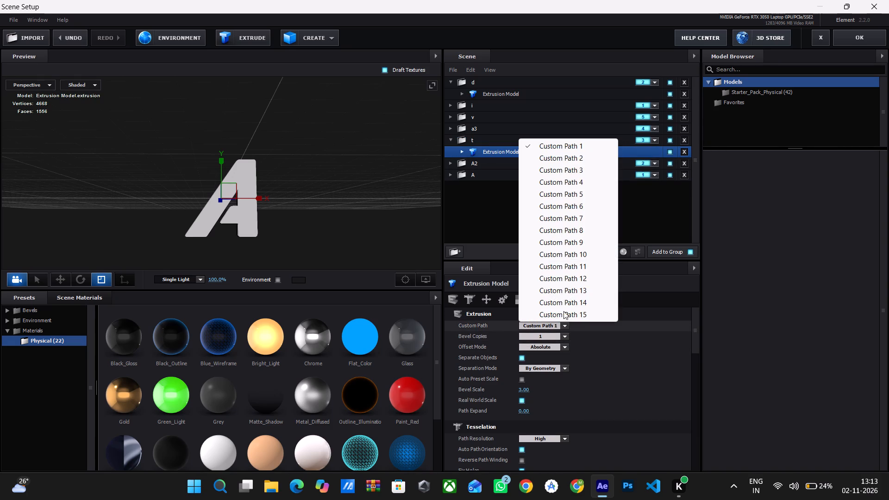
pyautogui.click(580, 172)
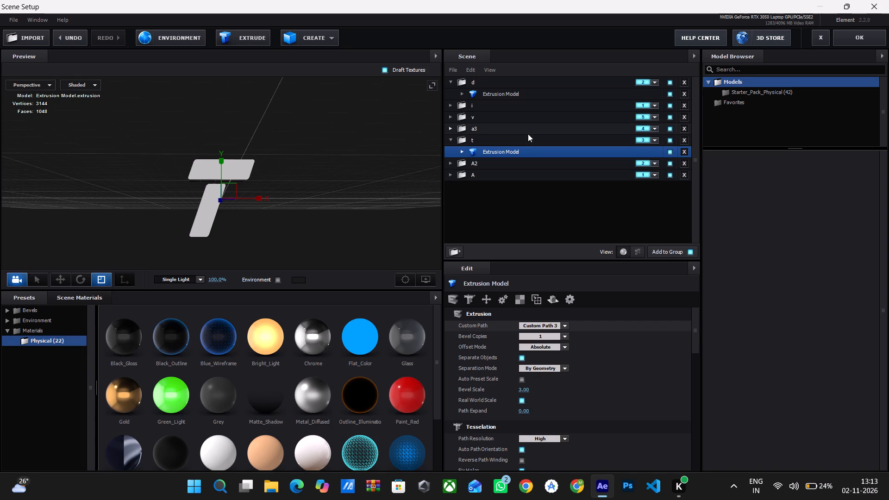
pyautogui.click(525, 139)
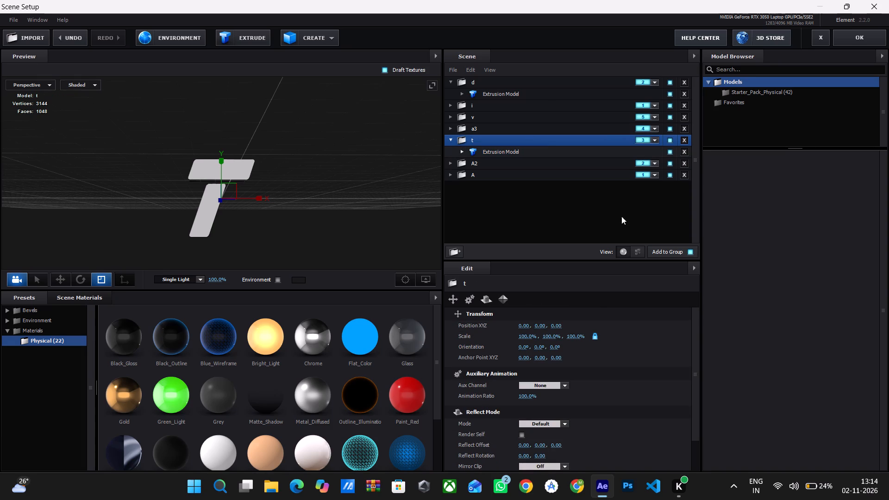
pyautogui.click(476, 150)
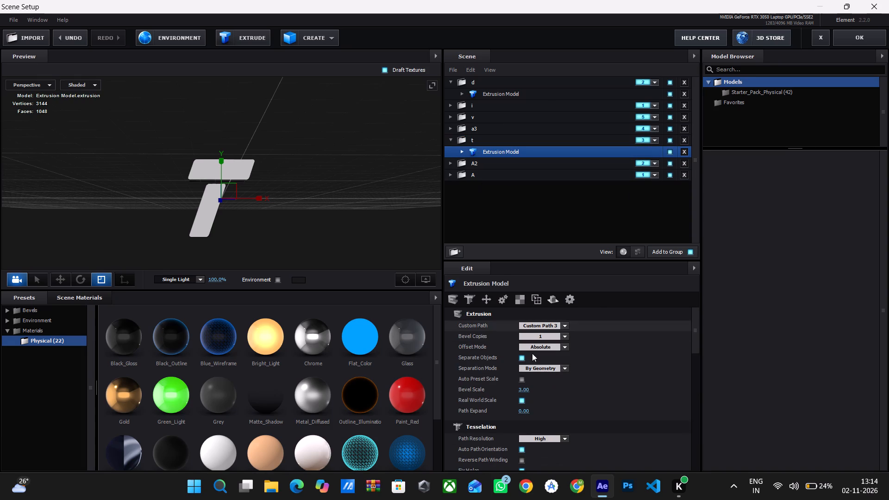
pyautogui.click(564, 325)
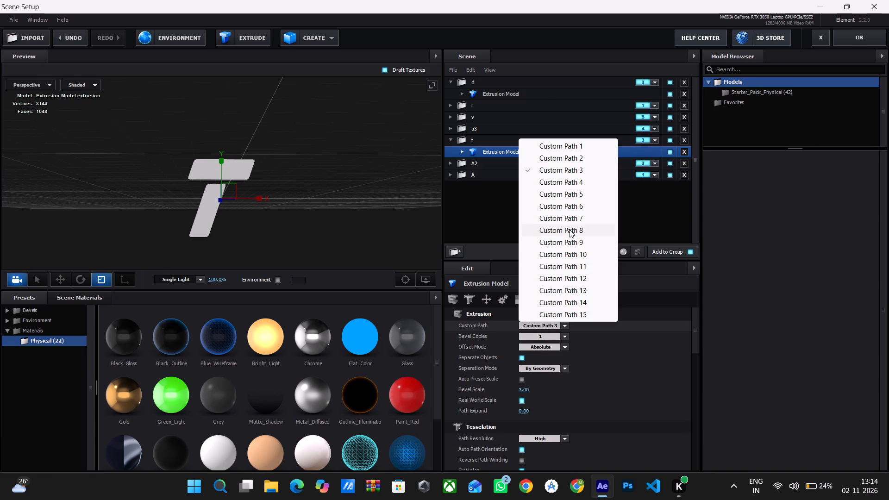
pyautogui.click(577, 173)
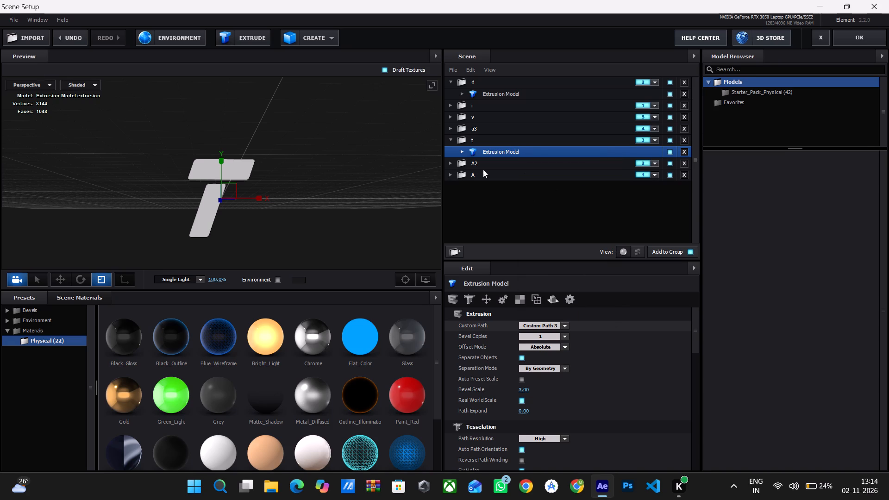
# Review the extrusion model in folder a3 and set the Custom Path of folder v's extrusion model to Custom Path 5.
pyautogui.click(452, 137)
pyautogui.click(450, 127)
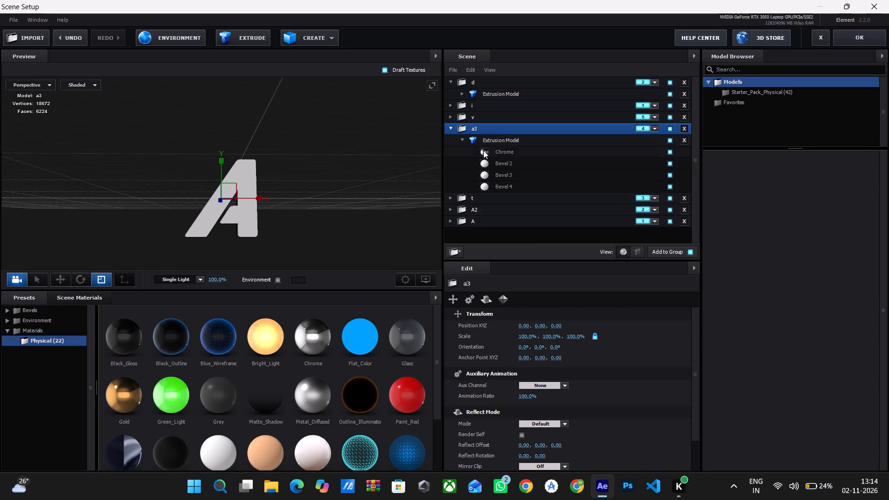
pyautogui.click(494, 142)
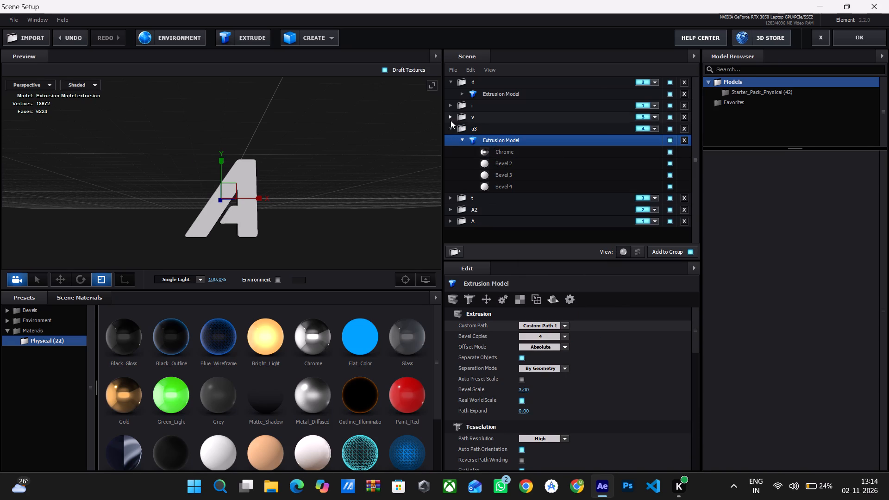
pyautogui.click(449, 119)
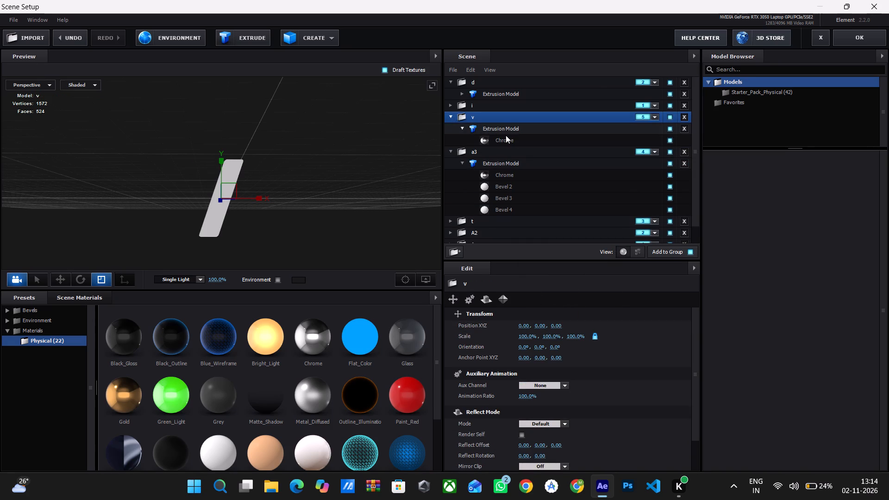
pyautogui.click(505, 126)
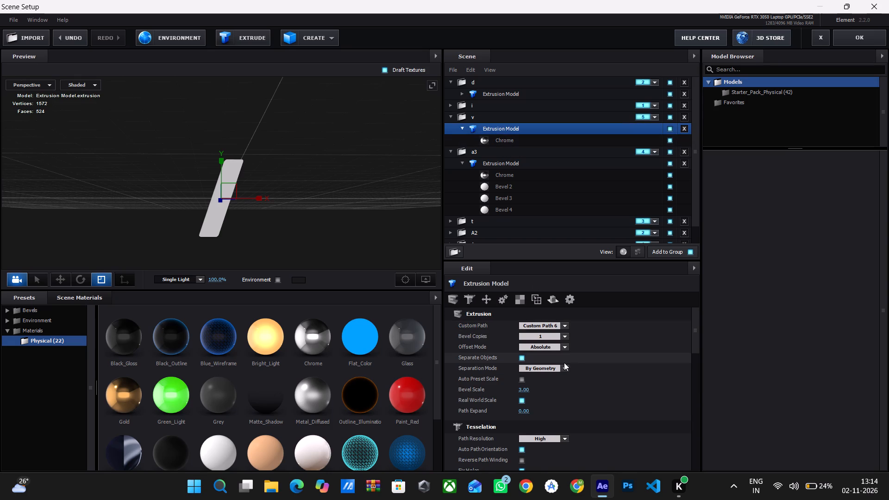
pyautogui.click(567, 325)
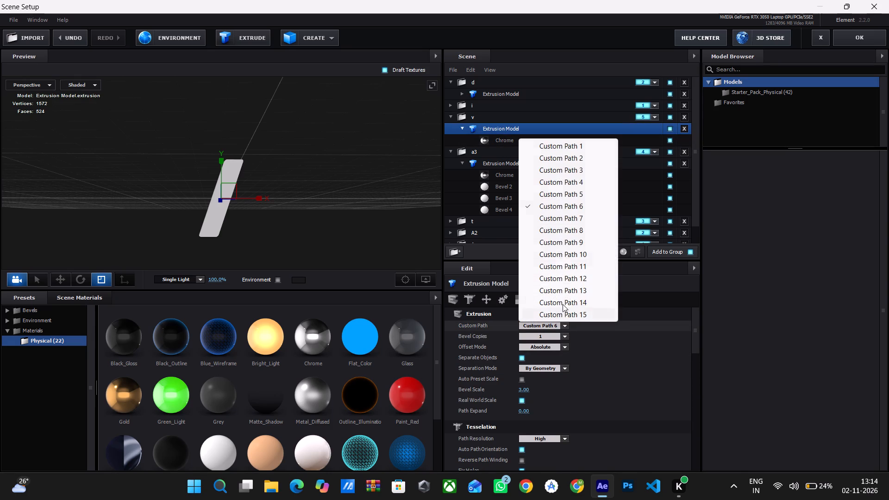
pyautogui.click(573, 193)
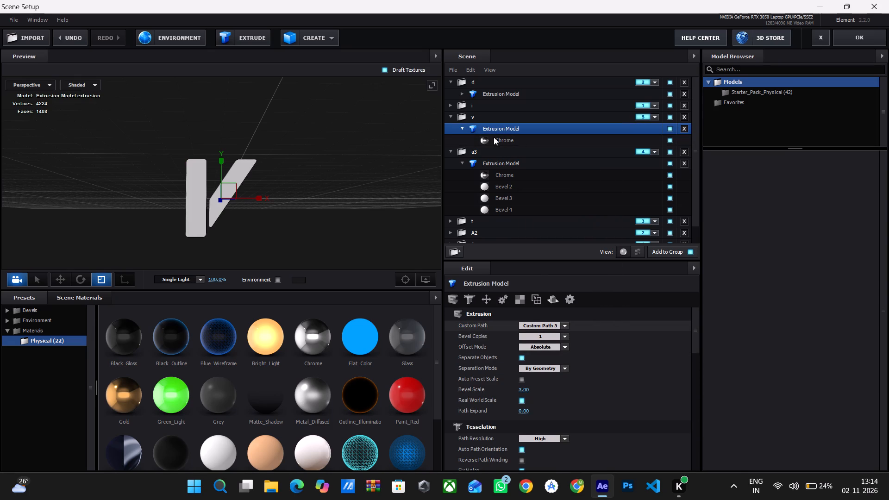
# Check the Custom Path of folder i's extrusion model and apply the scene changes to the composition.
pyautogui.click(450, 117)
pyautogui.click(447, 108)
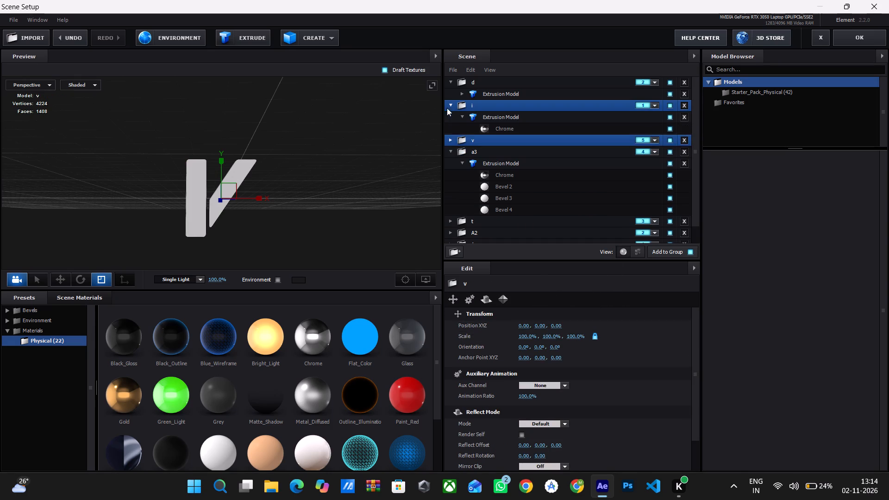
pyautogui.click(498, 113)
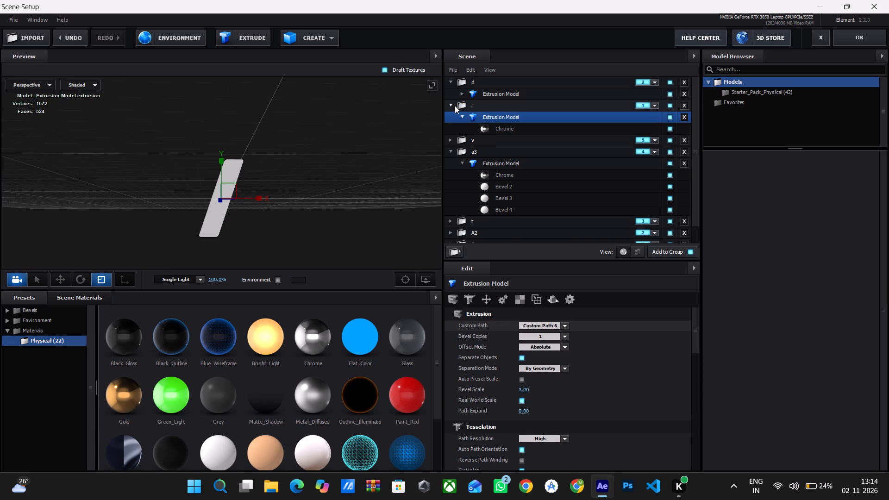
pyautogui.click(447, 106)
pyautogui.click(451, 80)
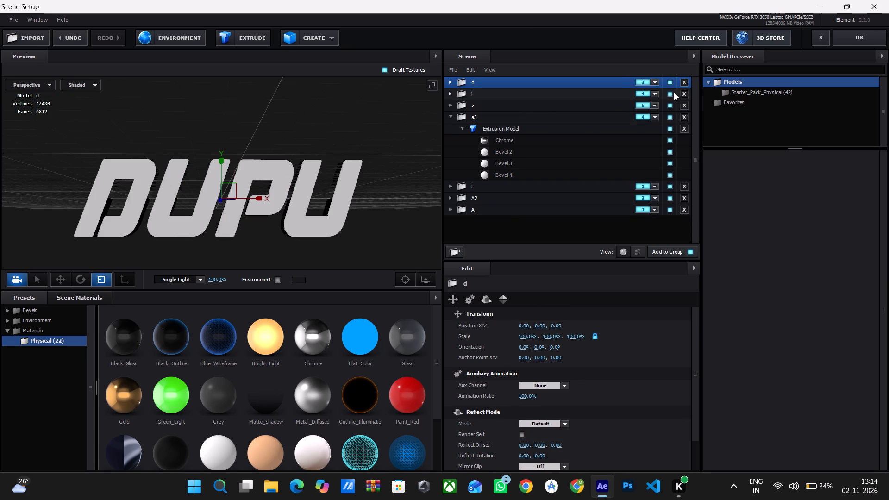
pyautogui.click(859, 39)
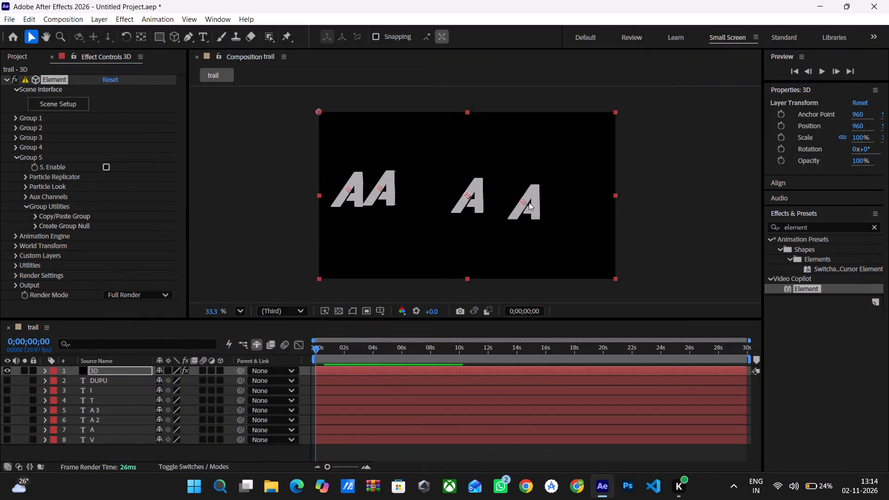
# Move the 3D T and the last A leftward beside the first two letters so they line up as AATA.
pyautogui.moveTo(524, 199); pyautogui.dragTo(471, 194)
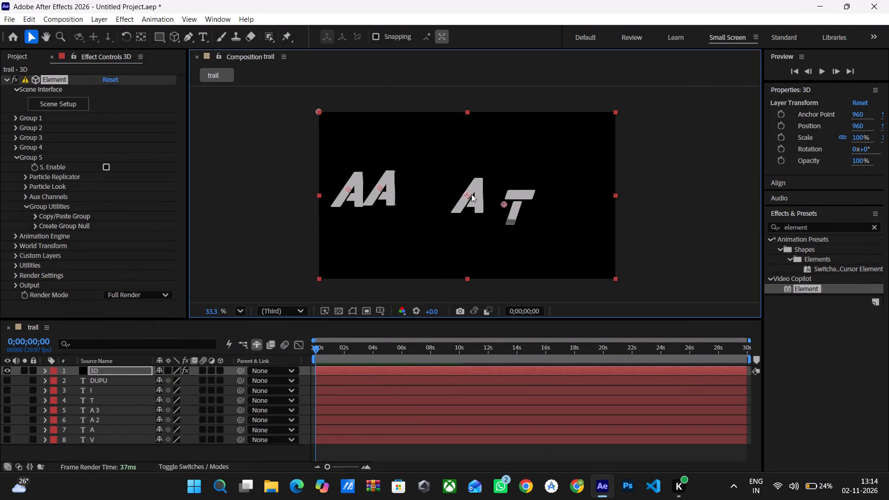
pyautogui.moveTo(471, 194); pyautogui.dragTo(422, 183)
pyautogui.moveTo(469, 195); pyautogui.dragTo(453, 191)
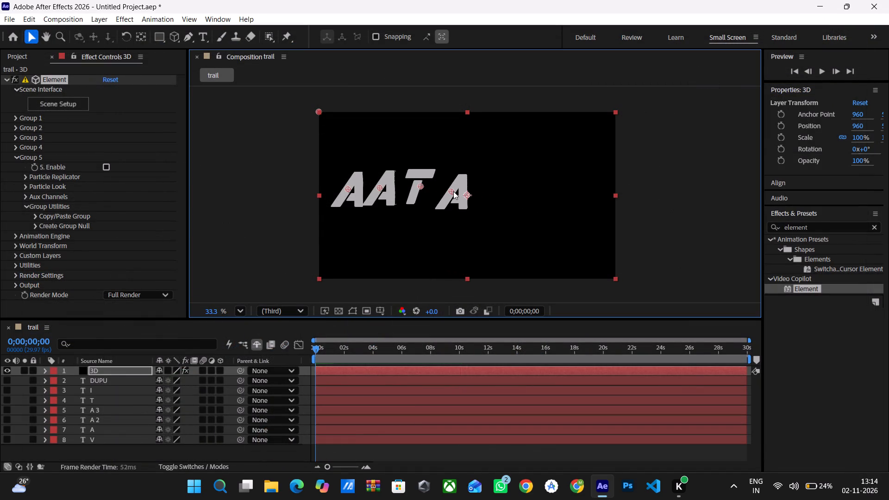
pyautogui.moveTo(453, 191); pyautogui.dragTo(447, 186)
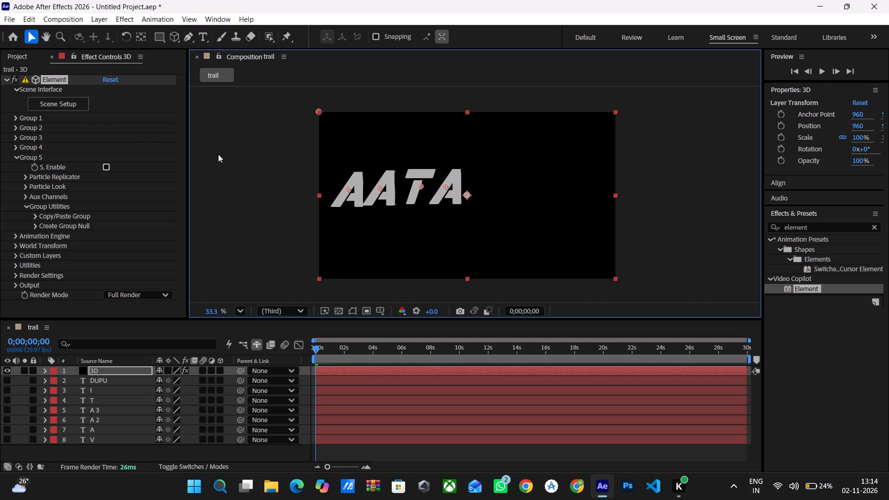
# Turn on S. Enable for Group 5 and try to place its position point just after the last A of AATA.
pyautogui.click(109, 165)
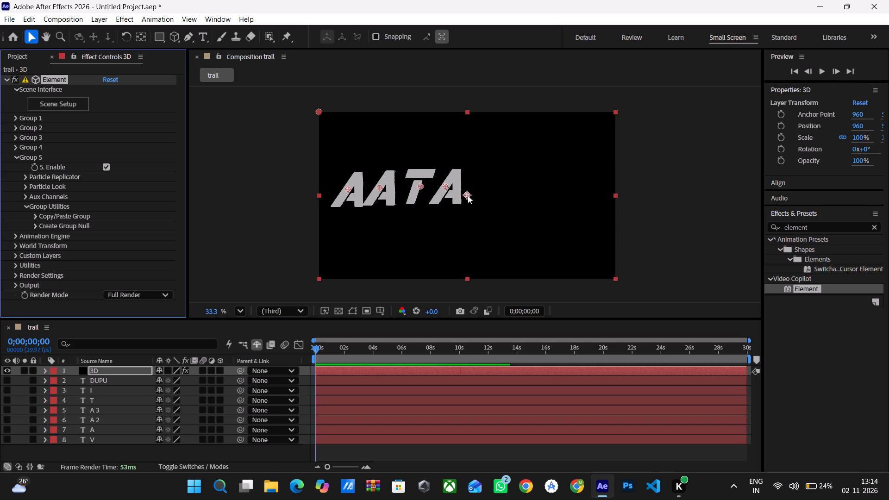
pyautogui.moveTo(468, 195); pyautogui.dragTo(511, 202)
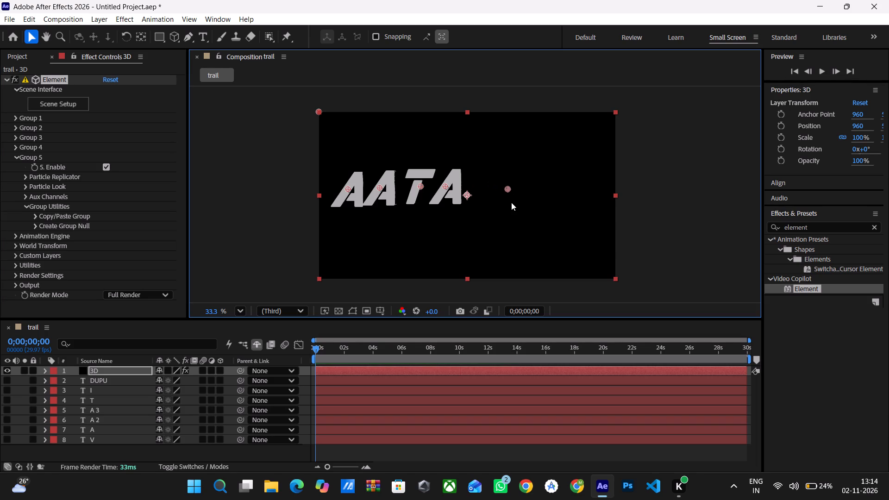
pyautogui.moveTo(511, 202); pyautogui.dragTo(511, 203)
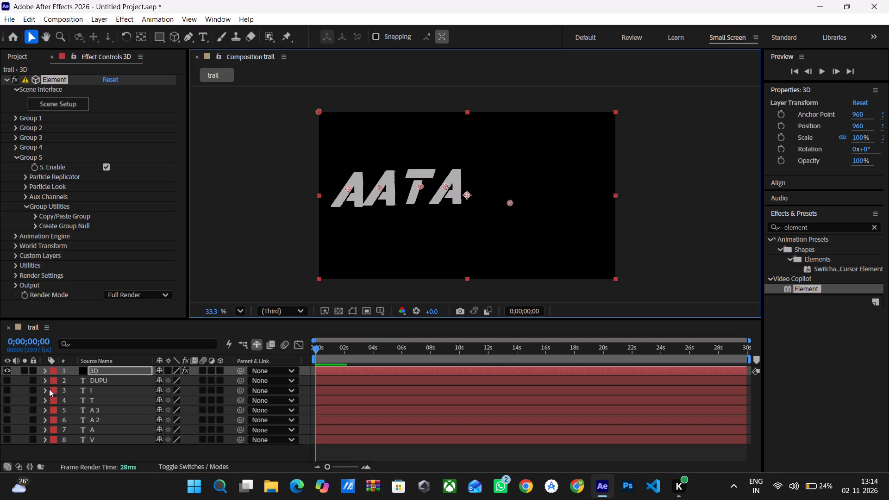
pyautogui.scroll(-2, 51, 390)
pyautogui.scroll(1, 117, 433)
pyautogui.moveTo(512, 204); pyautogui.dragTo(398, 224)
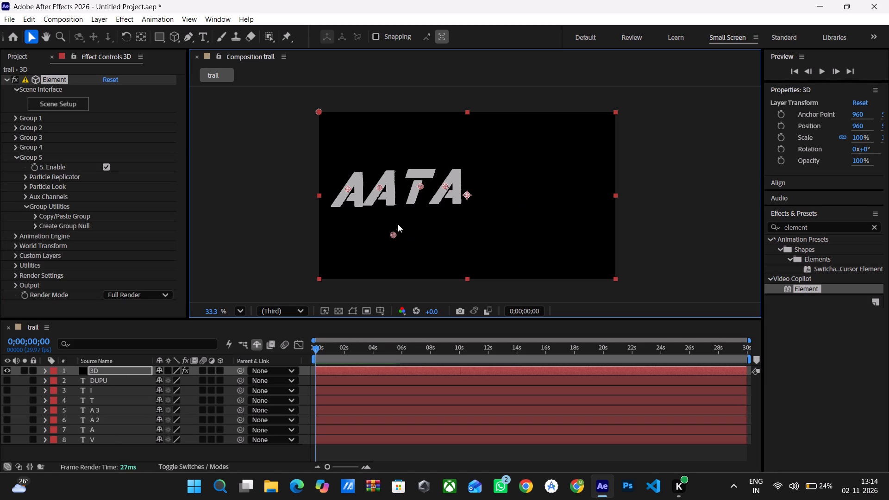
pyautogui.moveTo(398, 224); pyautogui.dragTo(494, 194)
# Close After Effects without saving the changes to Untitled Project.aep.
pyautogui.click(888, 3)
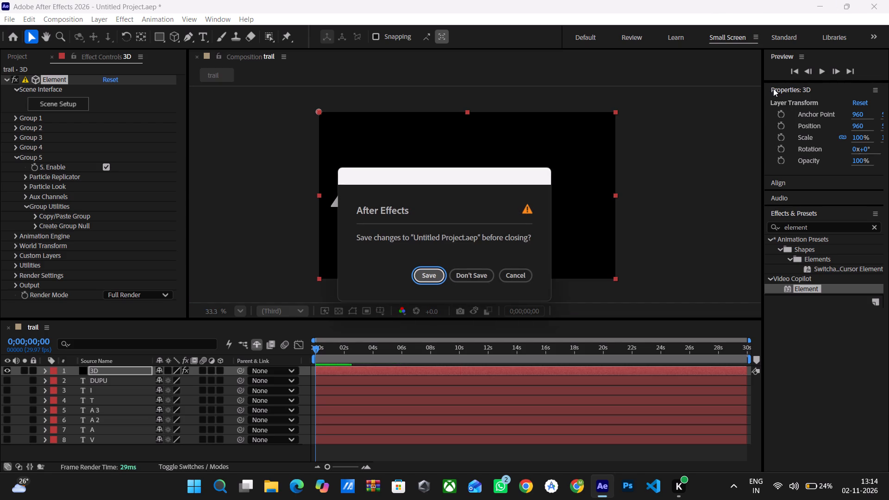
pyautogui.click(470, 274)
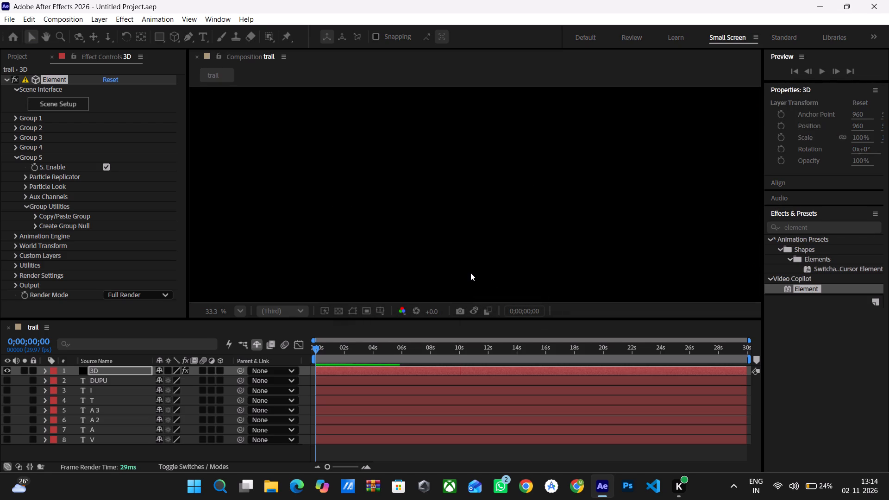